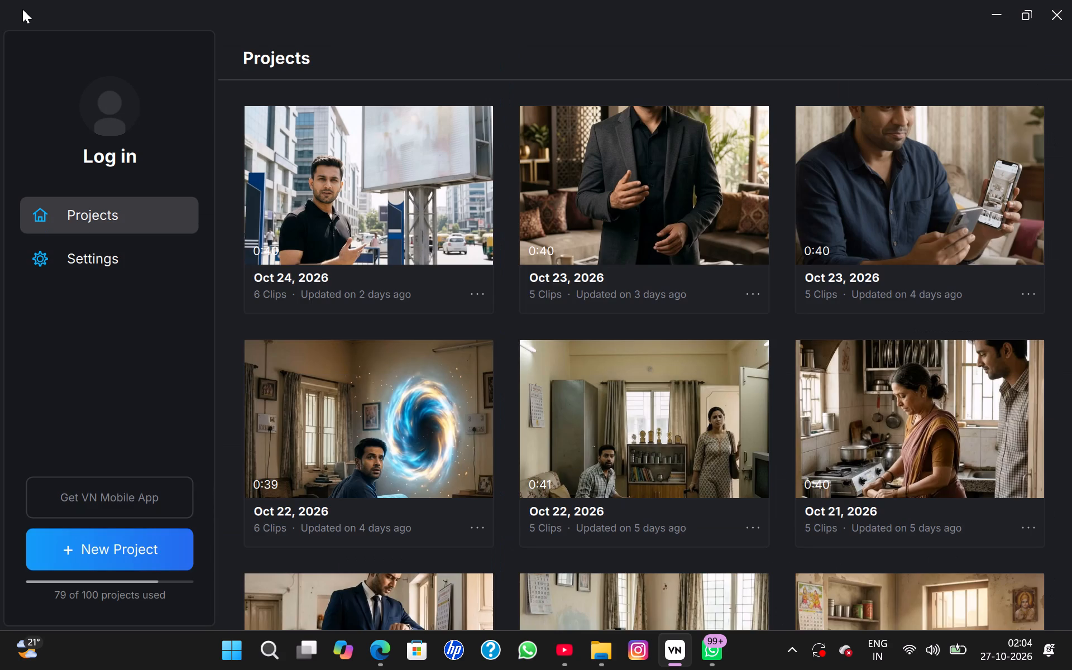
click(141, 538)
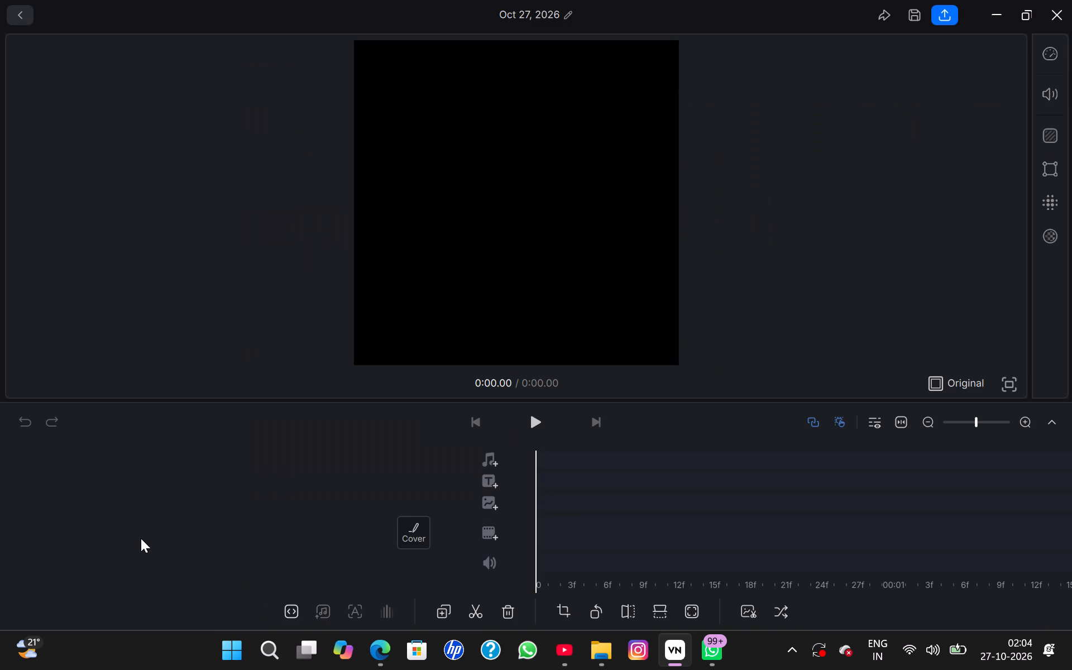
Import today's three downloaded clips into the main video track: Presenter_speaking_education, Presenter_advertising_design and Woman_presenting_education.
click(486, 538)
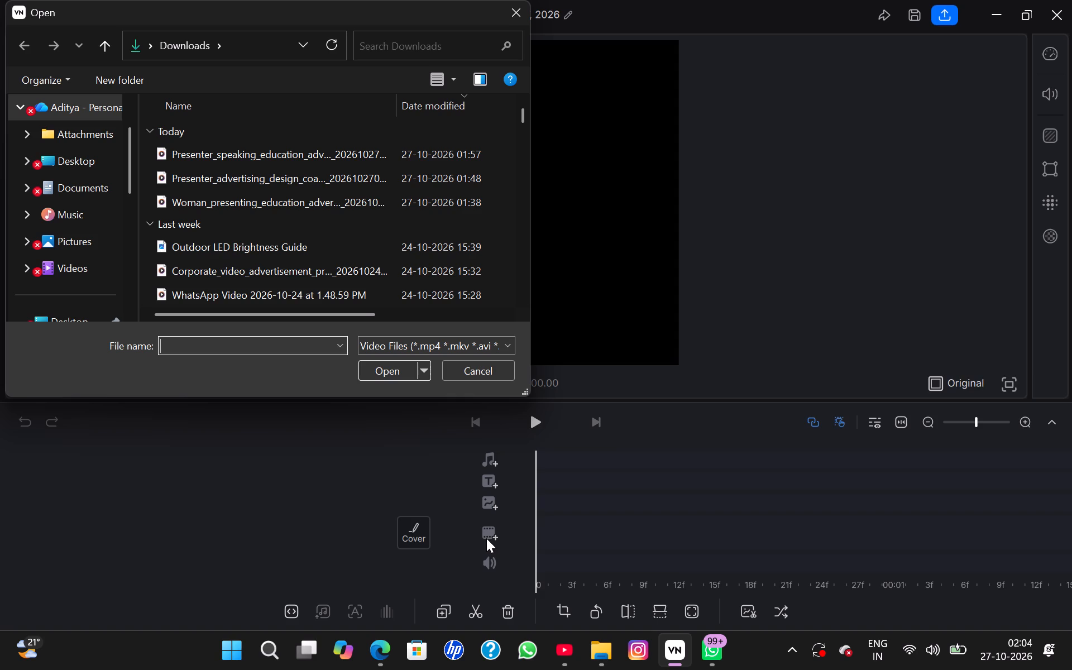
double_click(317, 154)
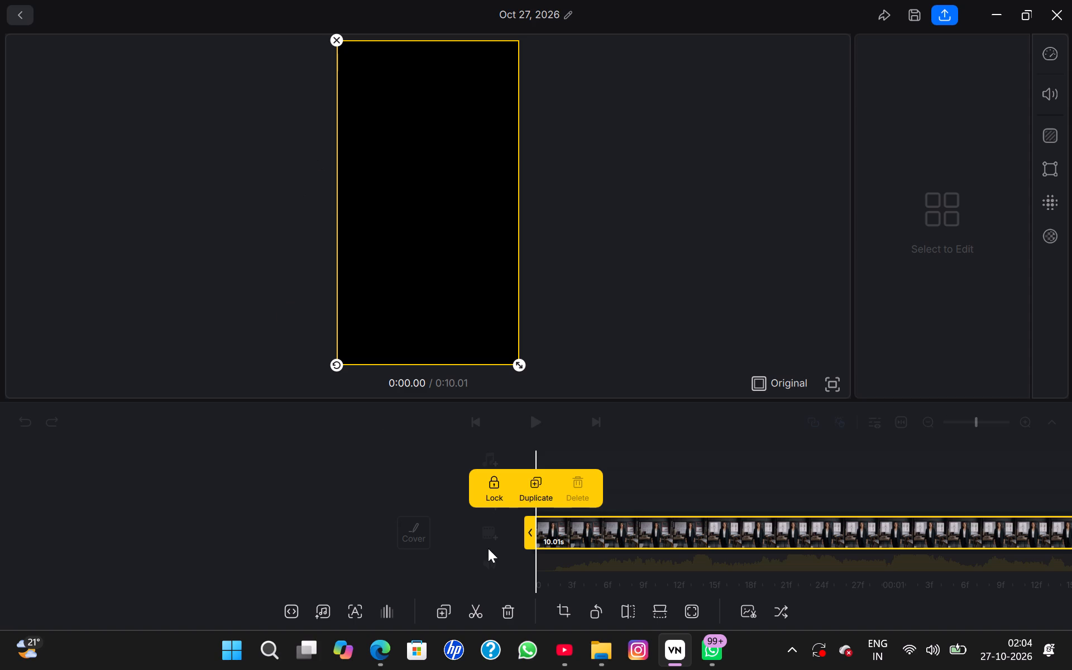
double_click(497, 535)
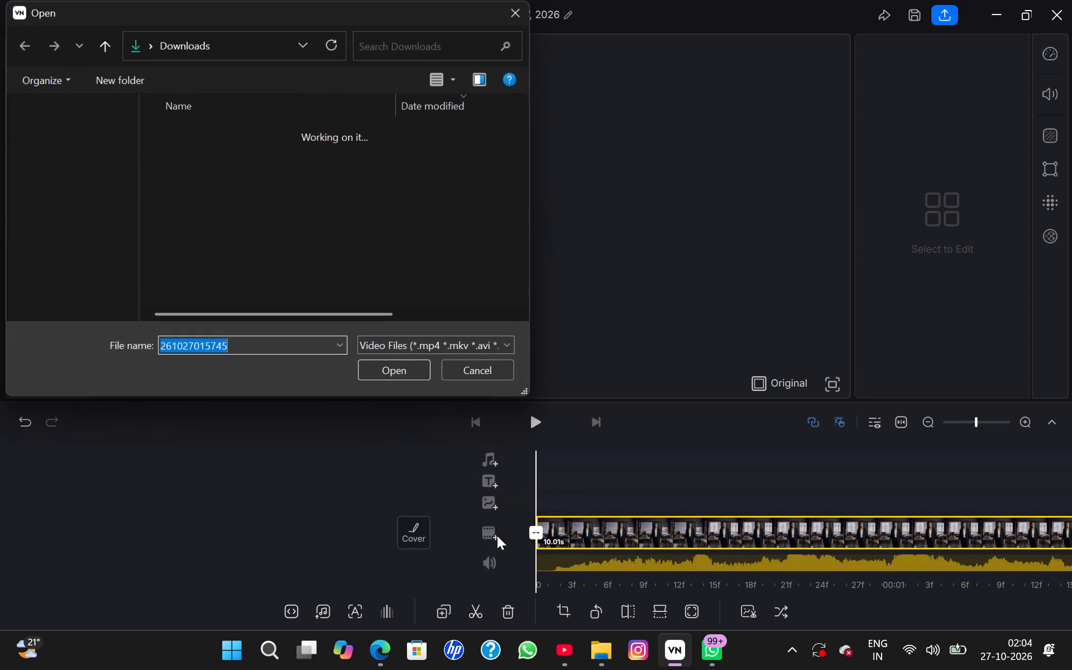
double_click(375, 185)
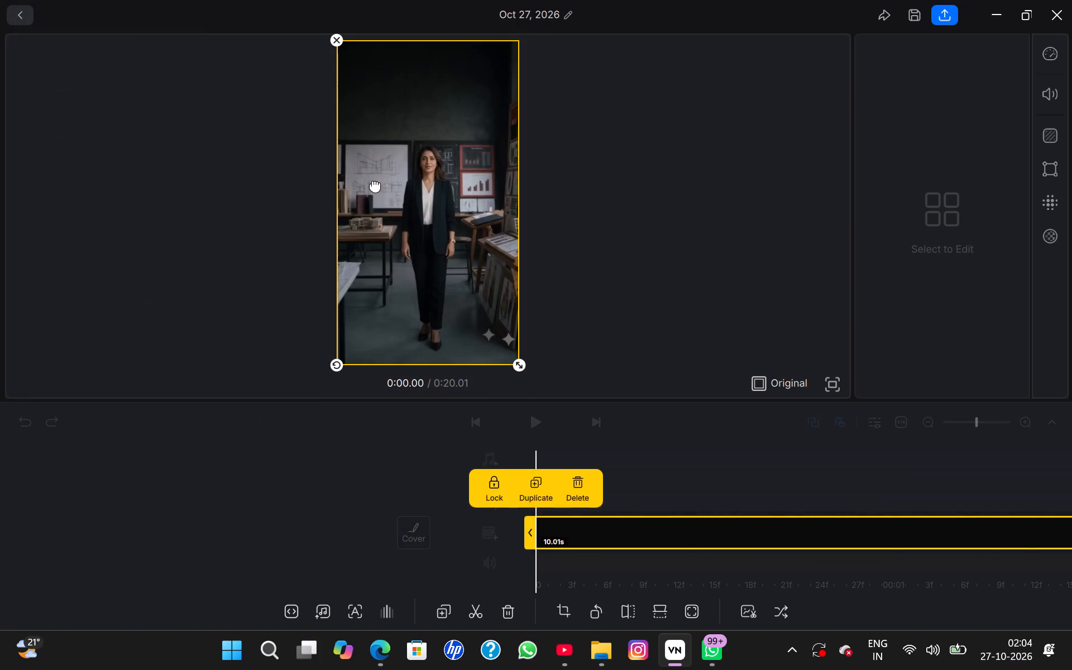
double_click(486, 533)
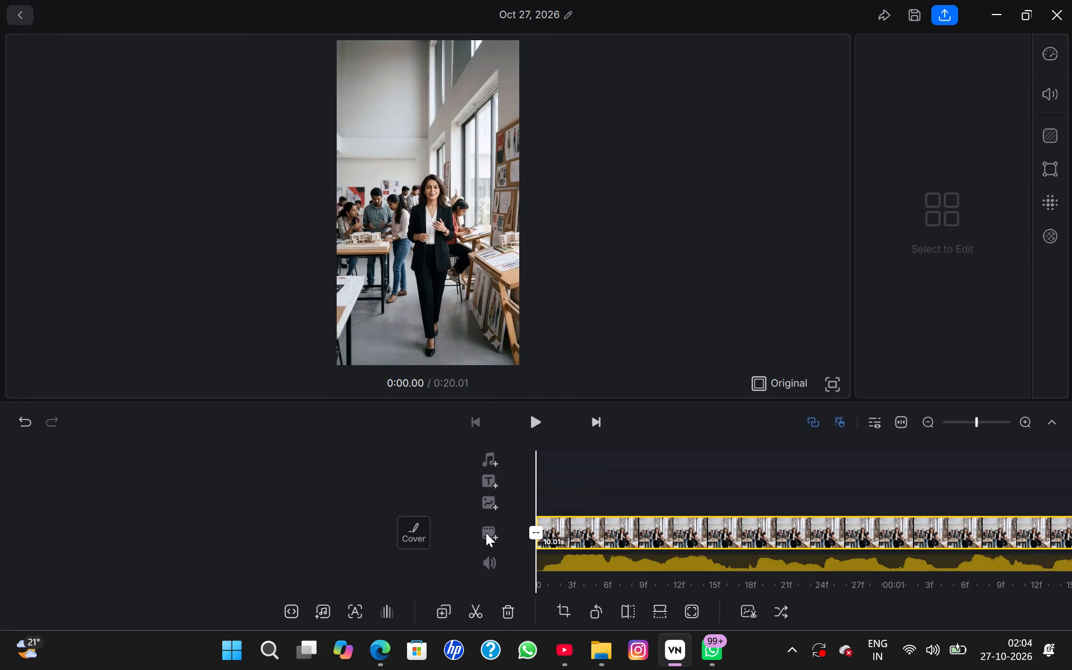
double_click(368, 202)
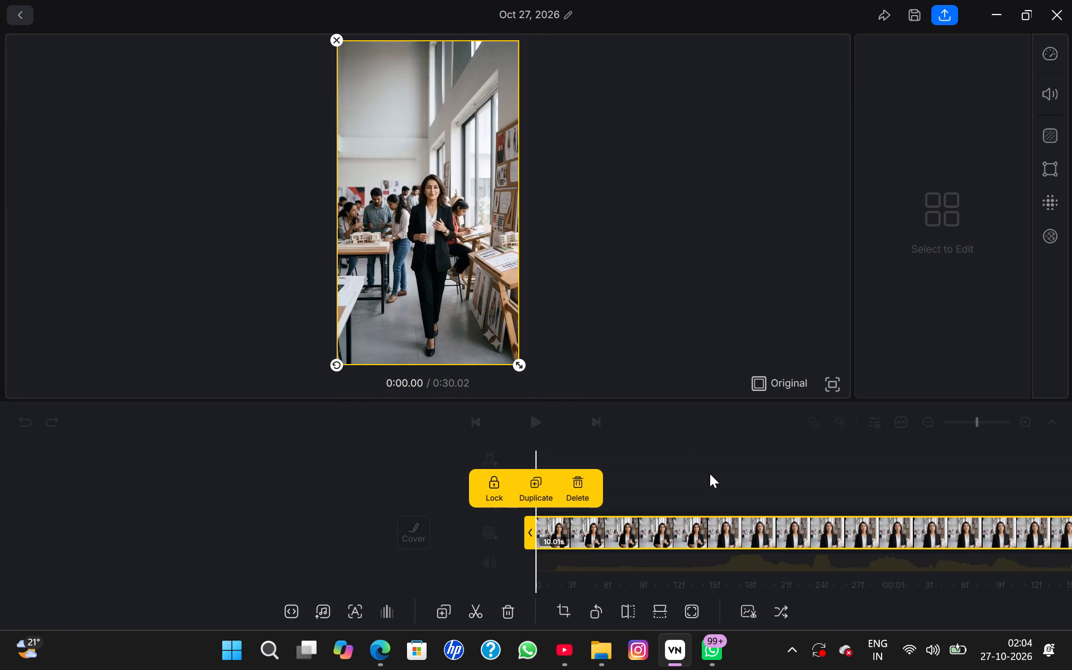
Go to the end of the third clip and import the long street-interview video from Downloads into the main video track.
scroll(710, 473, left, 8)
scroll(710, 473, left, 20)
scroll(710, 473, left, 2)
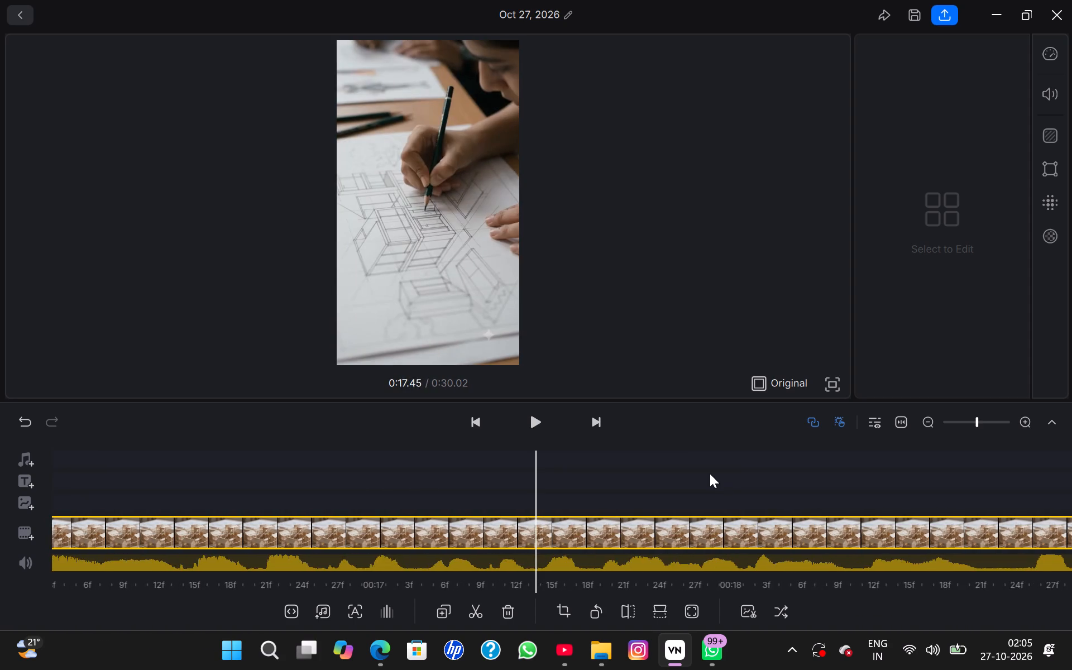
scroll(710, 473, left, 8)
scroll(710, 473, left, 20)
scroll(710, 473, left, 20)
scroll(710, 473, left, 20)
scroll(710, 473, left, 7)
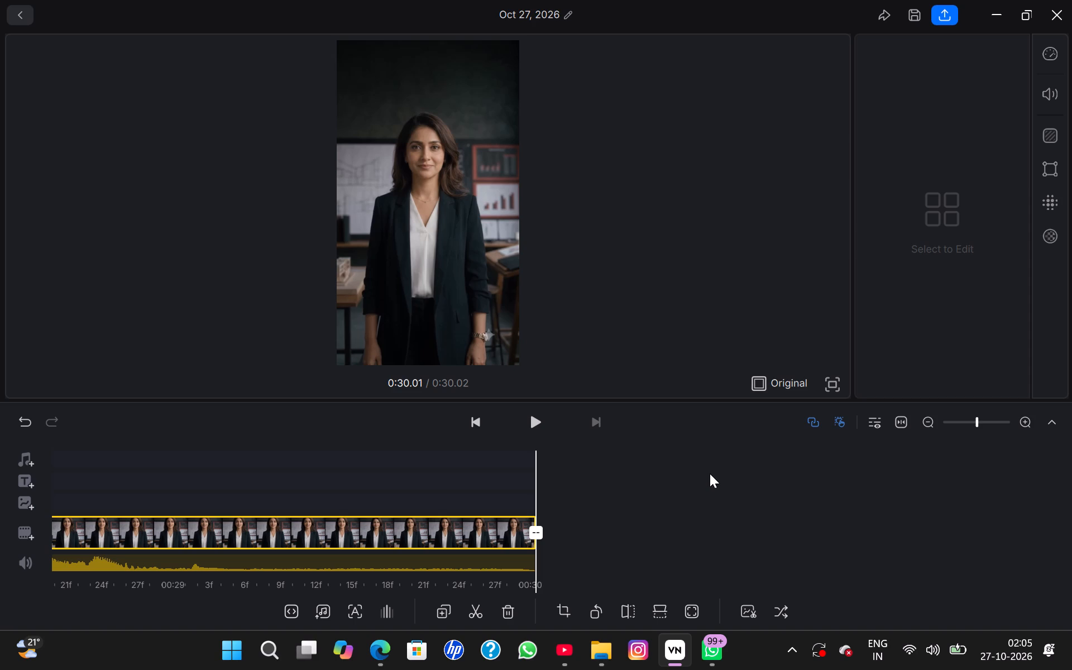
click(27, 537)
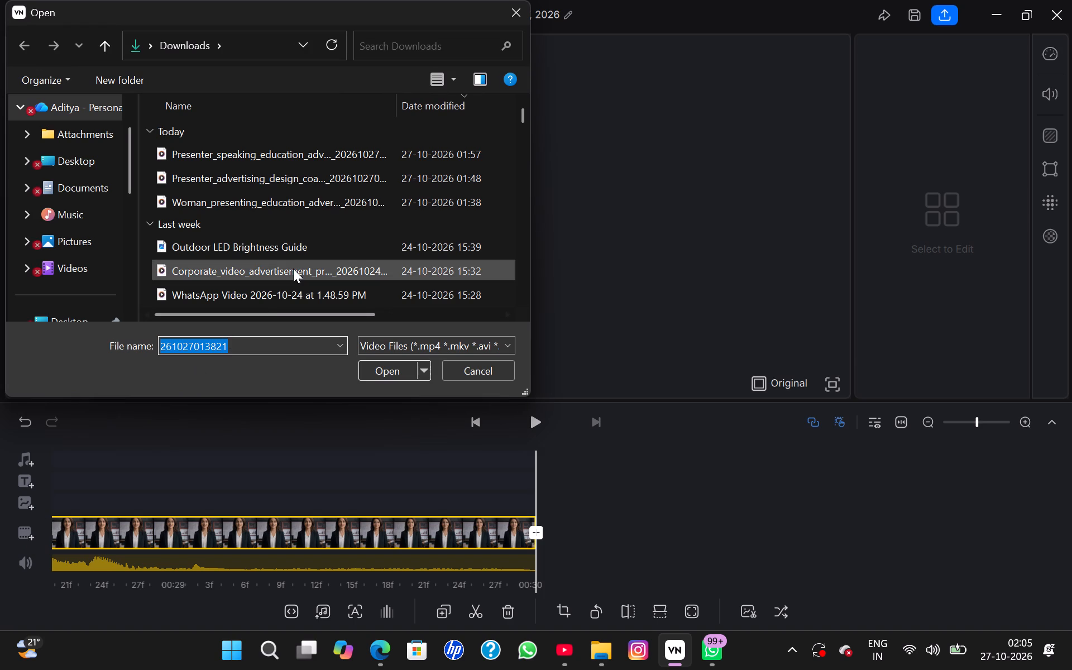
scroll(295, 266, down, 1)
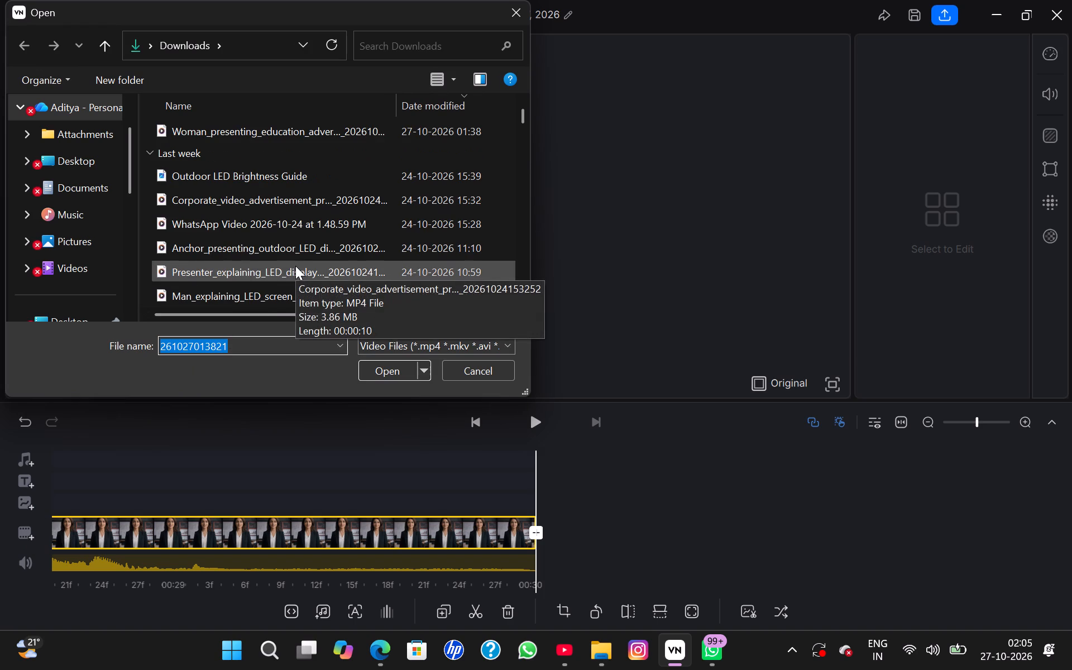
scroll(295, 266, down, 1)
double_click(317, 226)
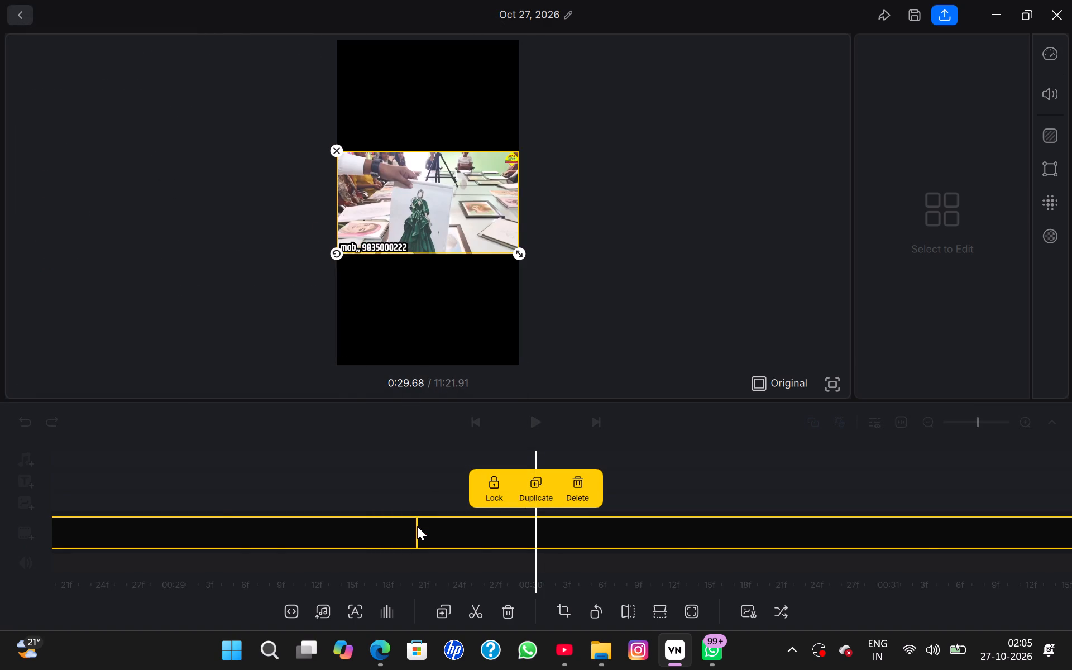
Examine the clip order on the timeline and play the interview clip from its start at about 0:20.
scroll(417, 526, right, 15)
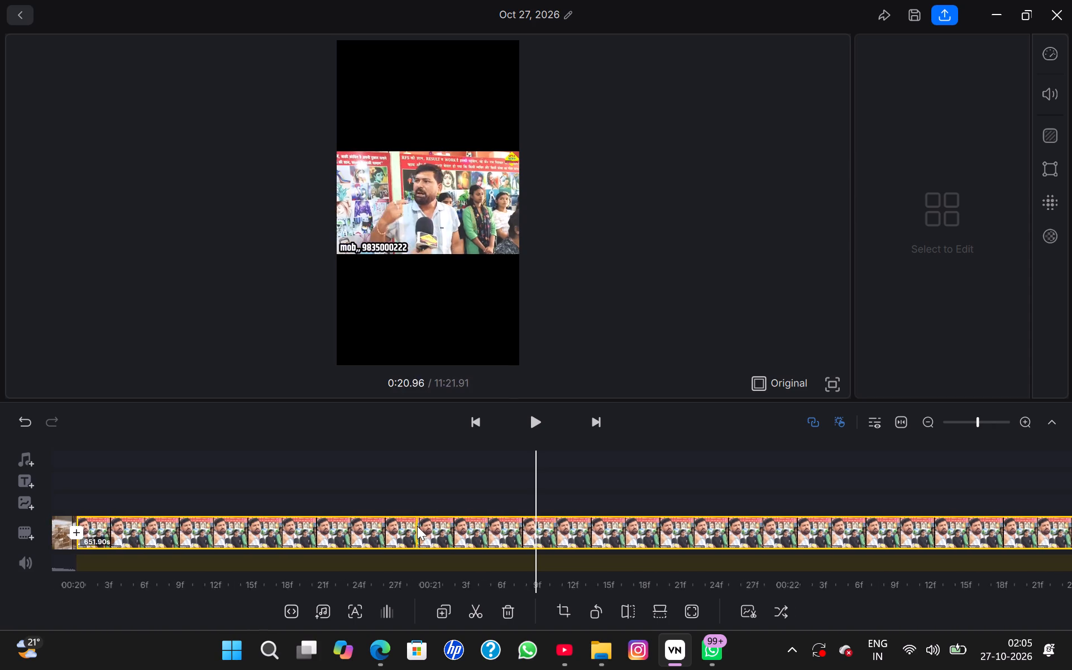
scroll(417, 526, right, 15)
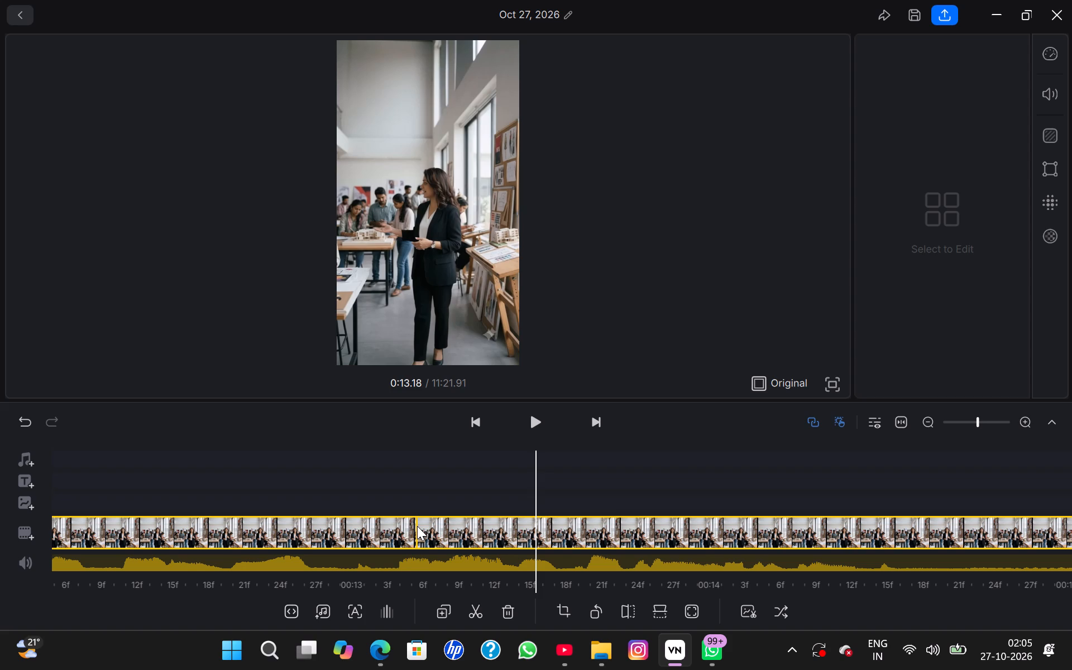
scroll(438, 571, left, 6)
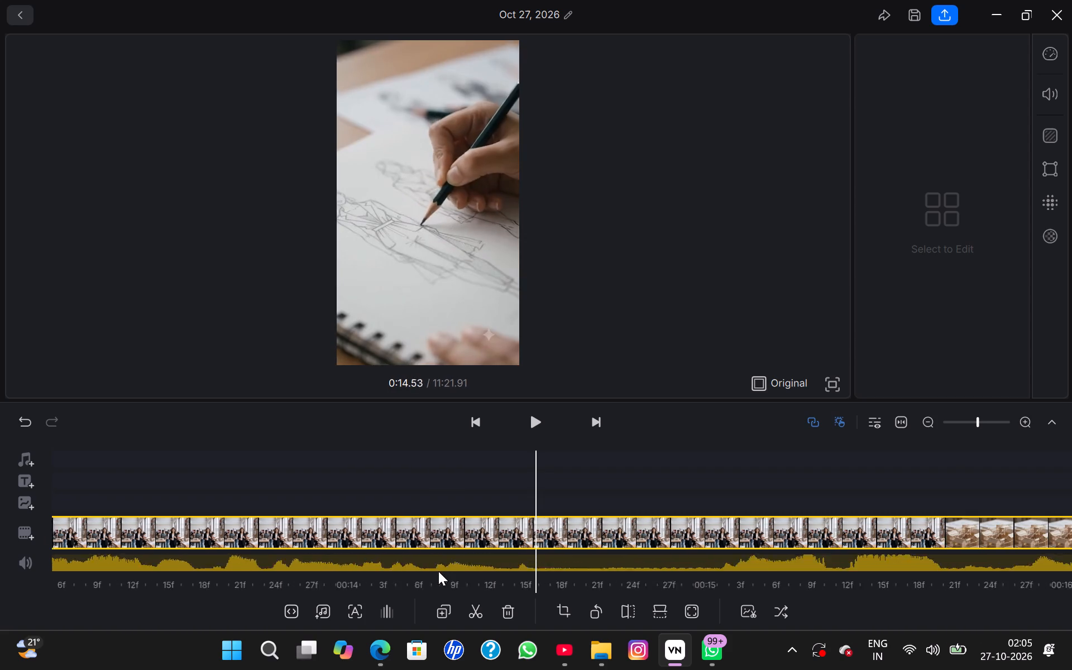
scroll(438, 571, left, 19)
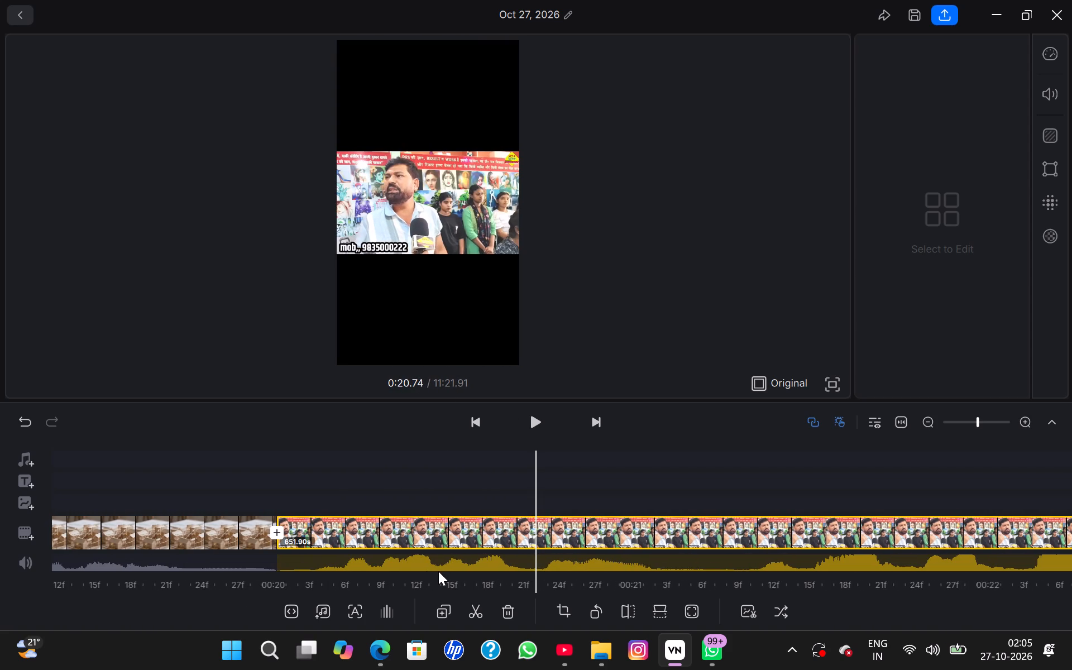
scroll(438, 571, right, 1)
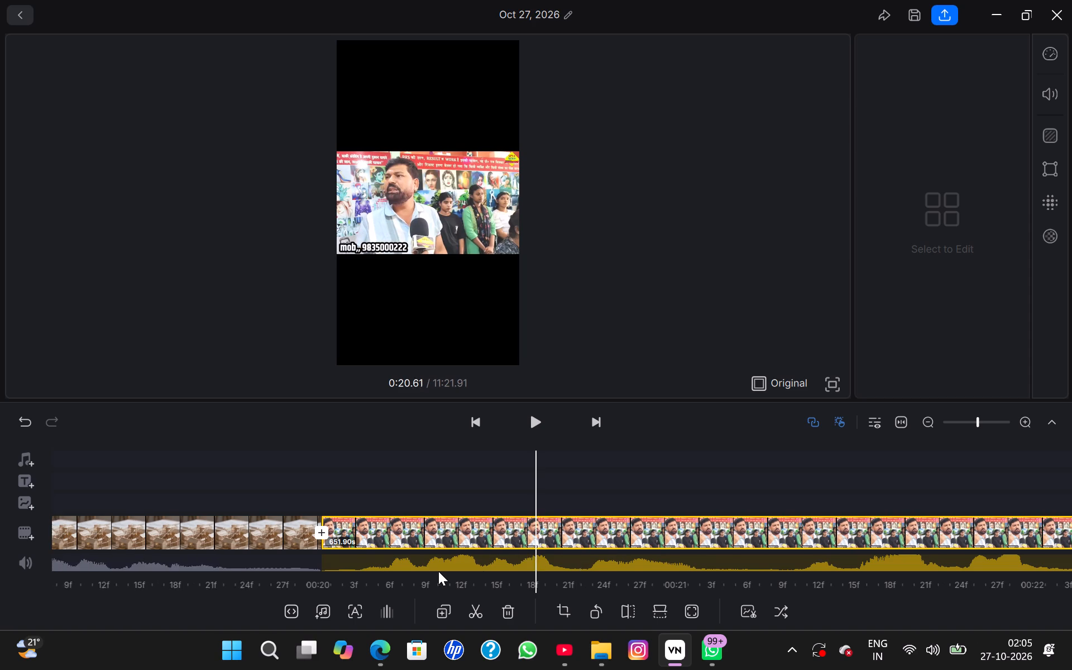
scroll(438, 571, right, 4)
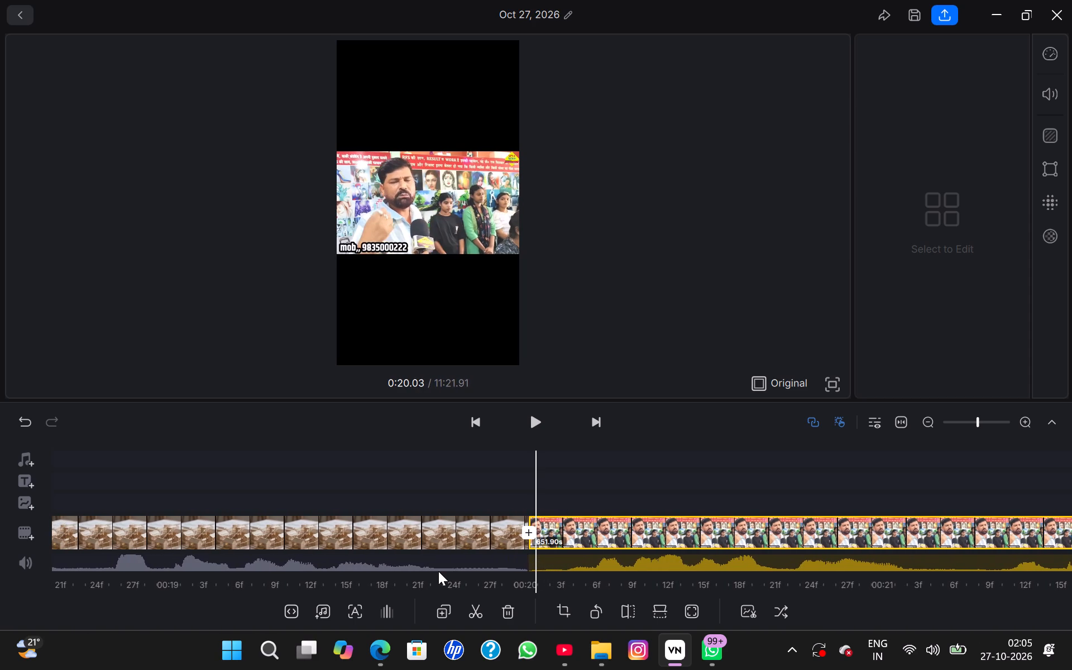
scroll(438, 571, right, 3)
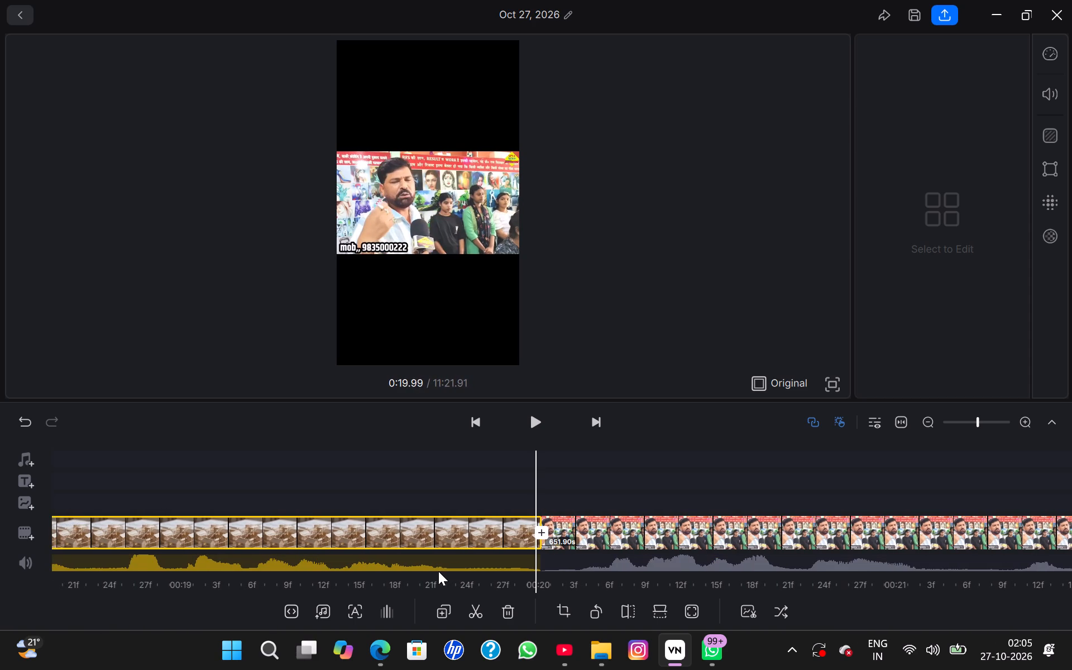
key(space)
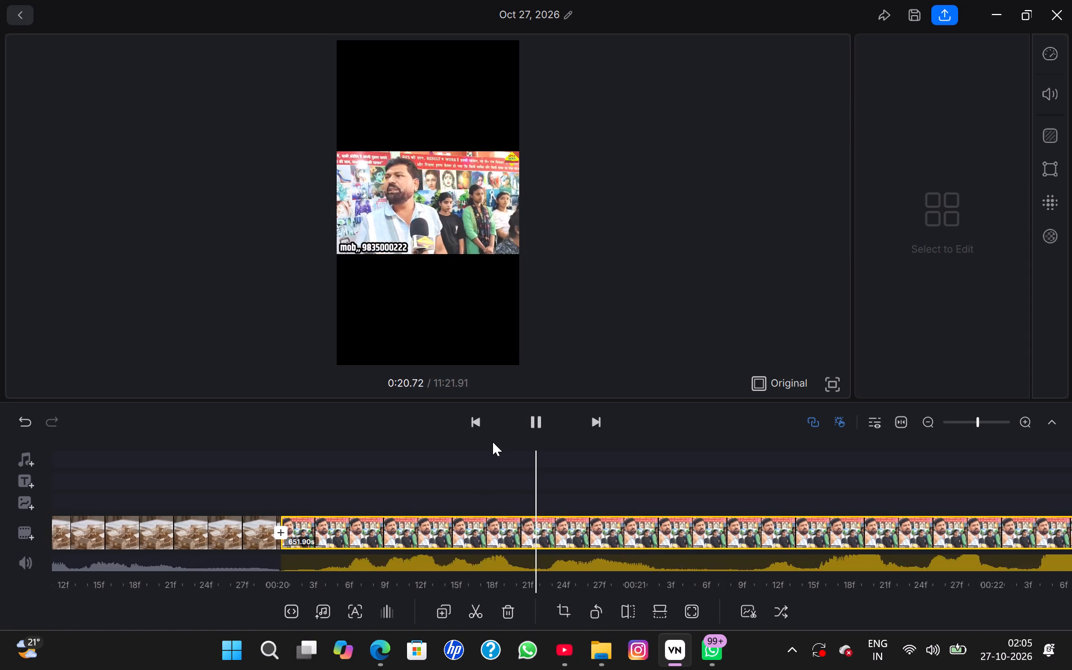
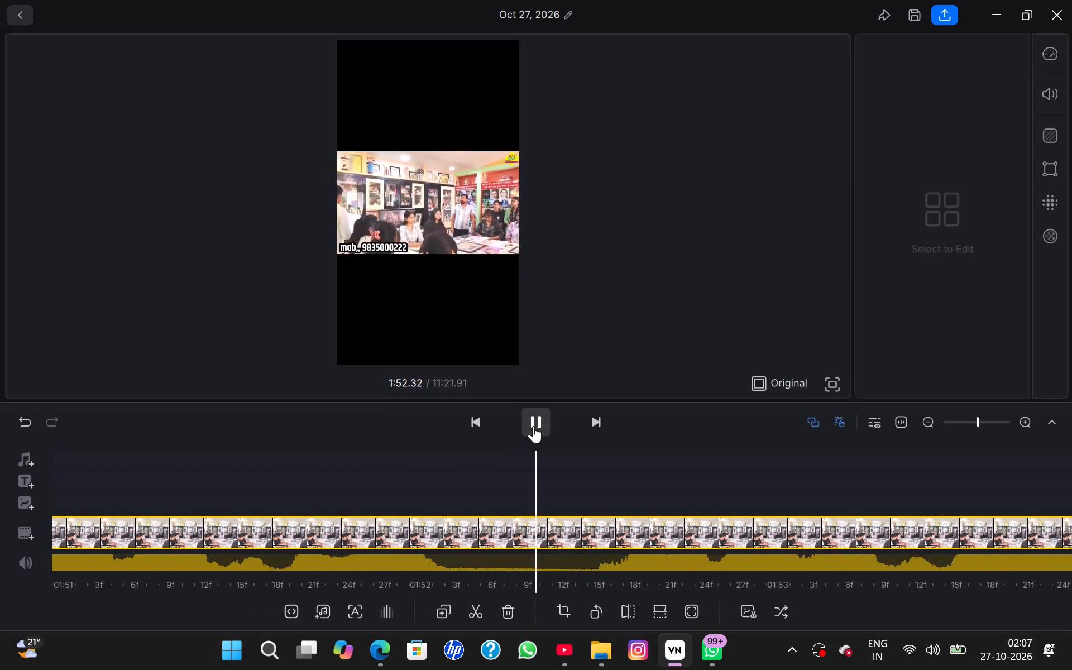
Examine the classroom interview footage from about 1:52 onward, and play the blue-shirted man's answer from about 2:12 to 2:20.
click(533, 426)
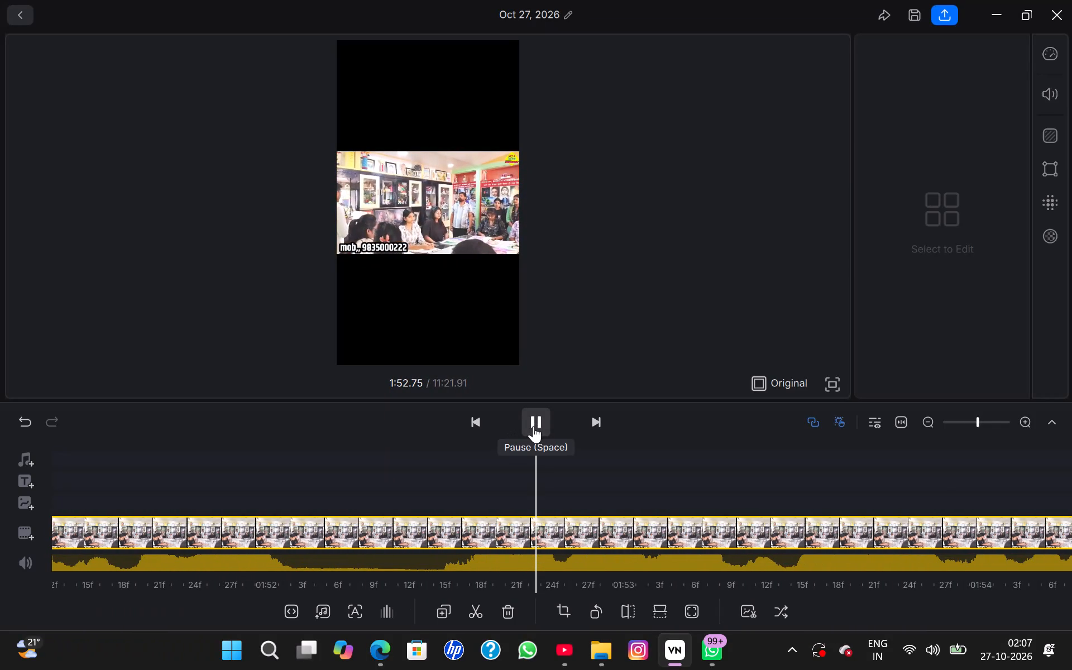
scroll(607, 557, left, 6)
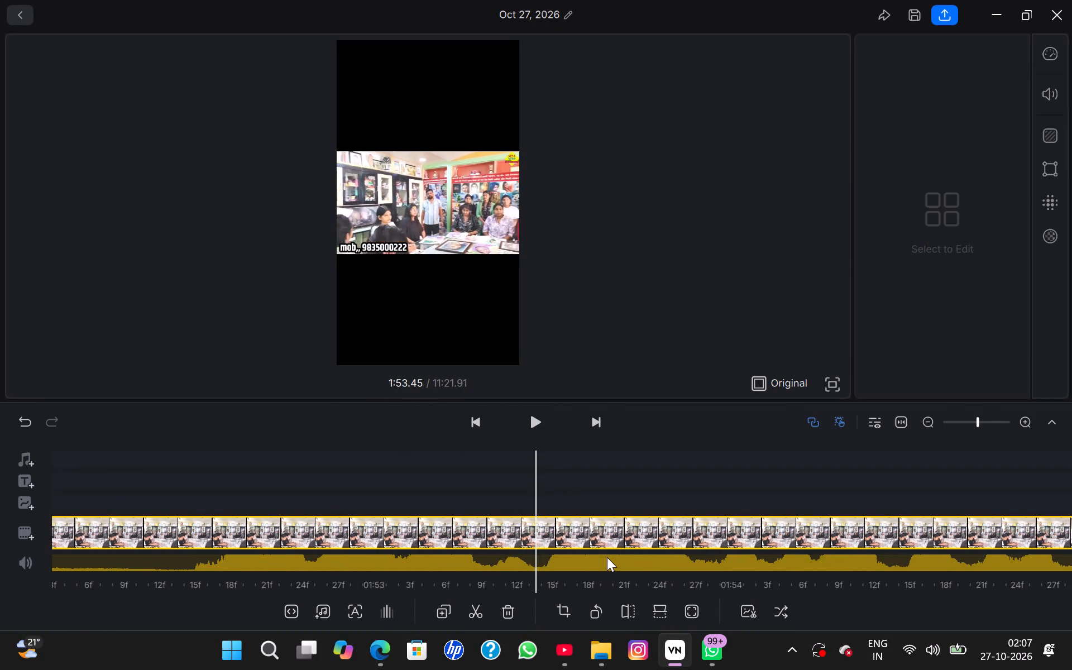
scroll(607, 557, left, 9)
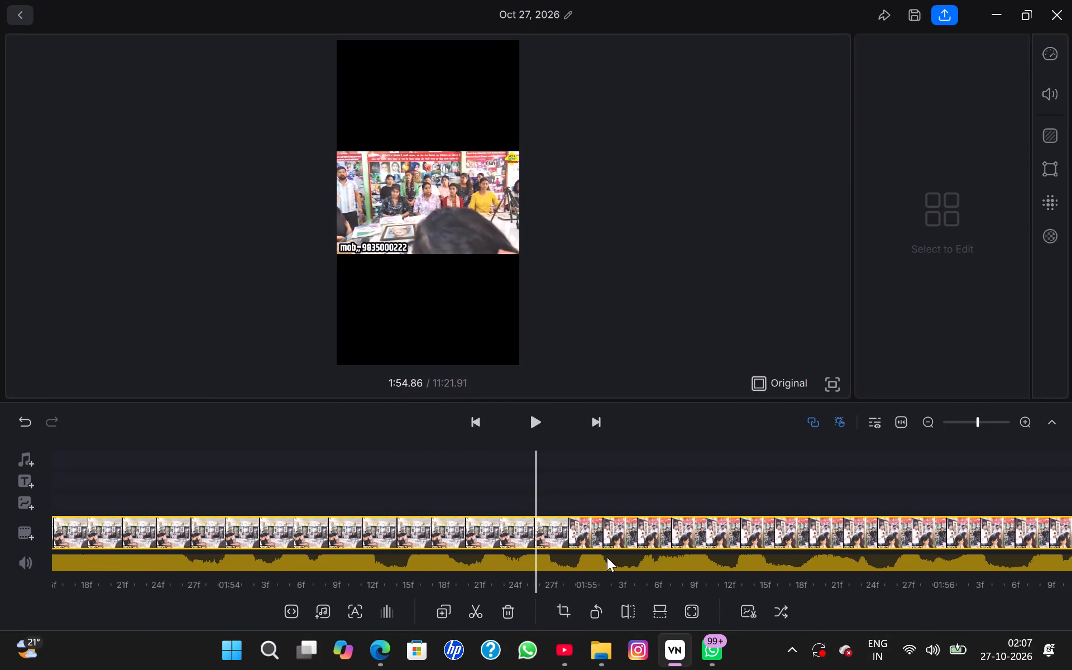
scroll(607, 557, left, 8)
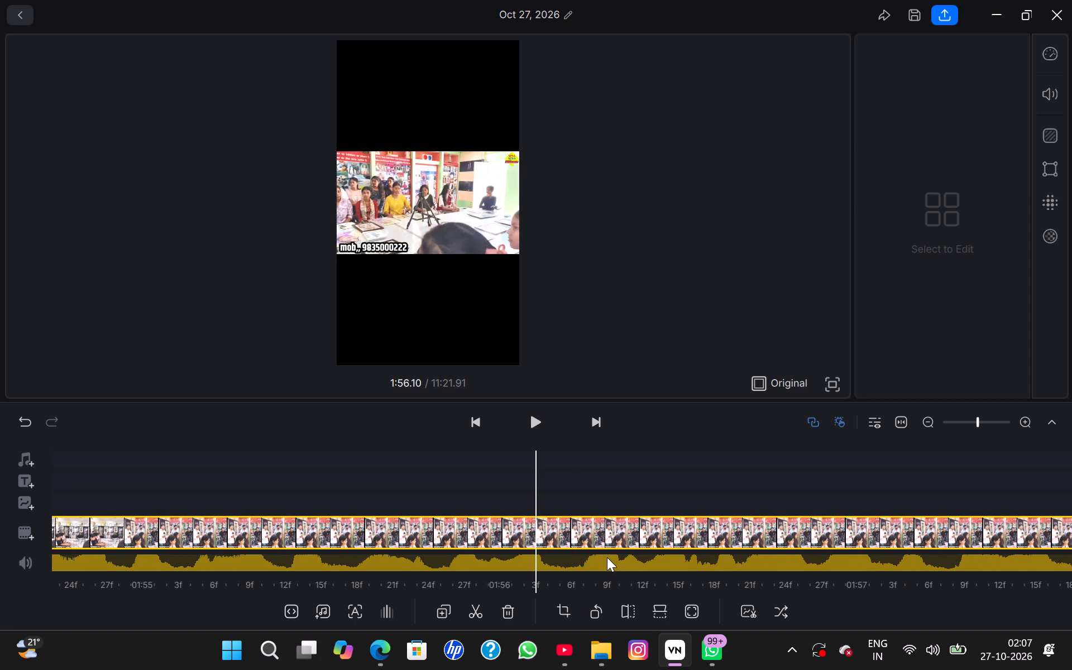
scroll(607, 557, left, 2)
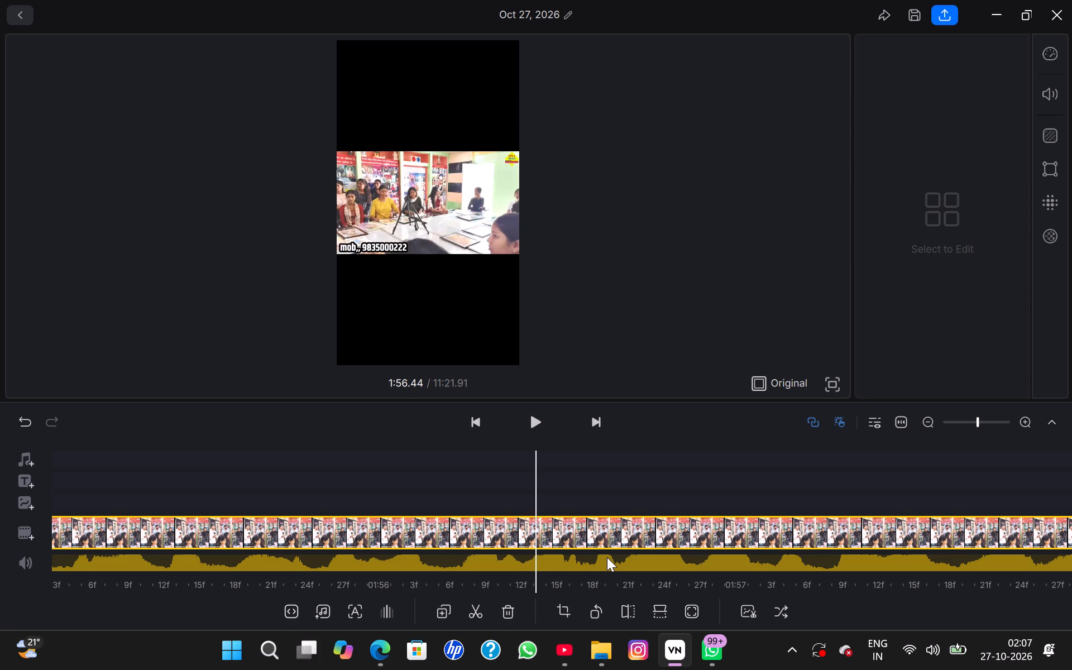
scroll(607, 557, left, 4)
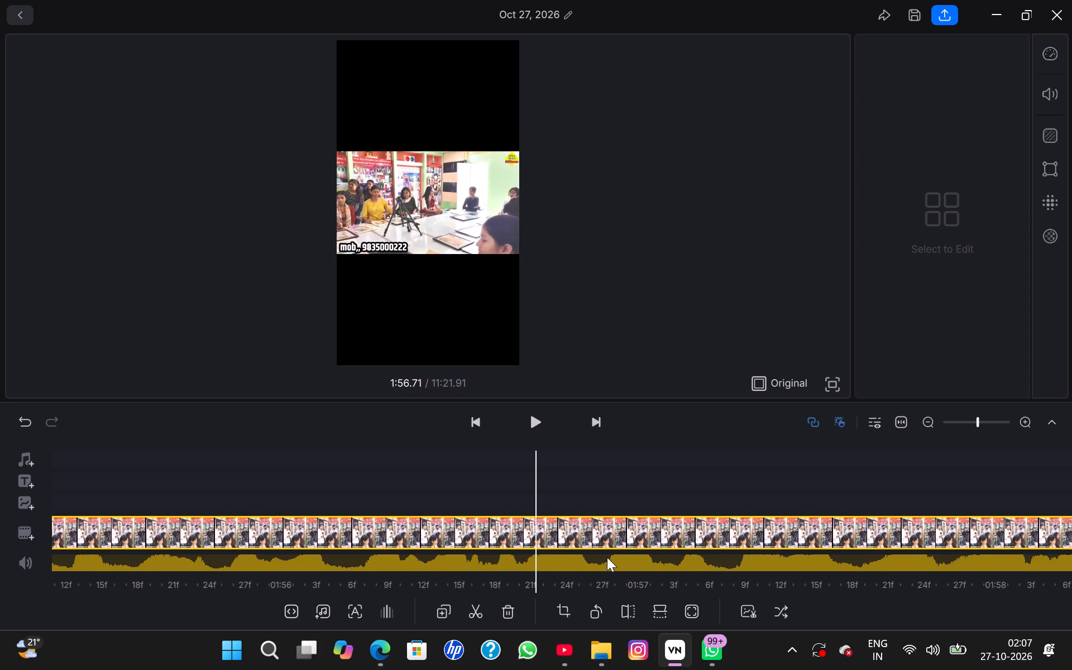
scroll(607, 557, left, 14)
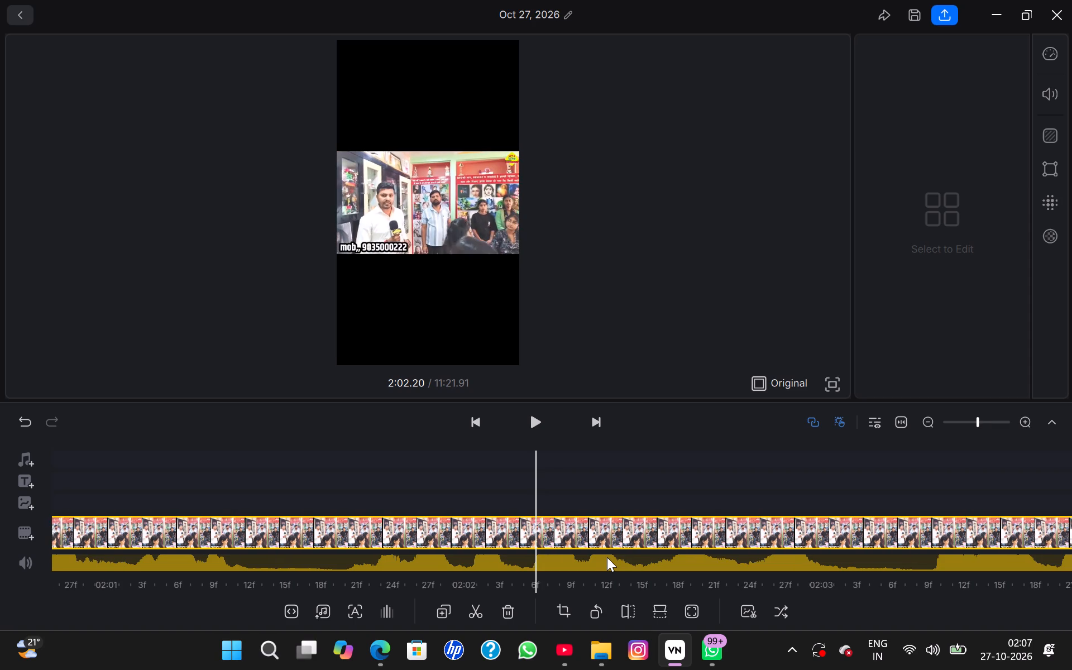
scroll(607, 557, left, 4)
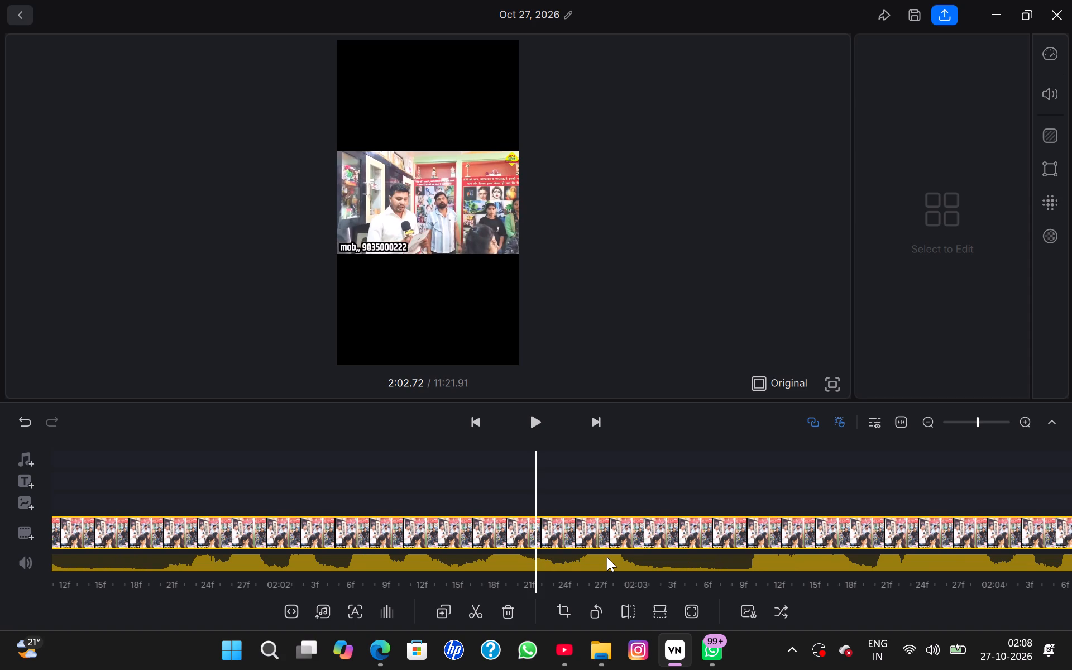
scroll(607, 557, left, 4)
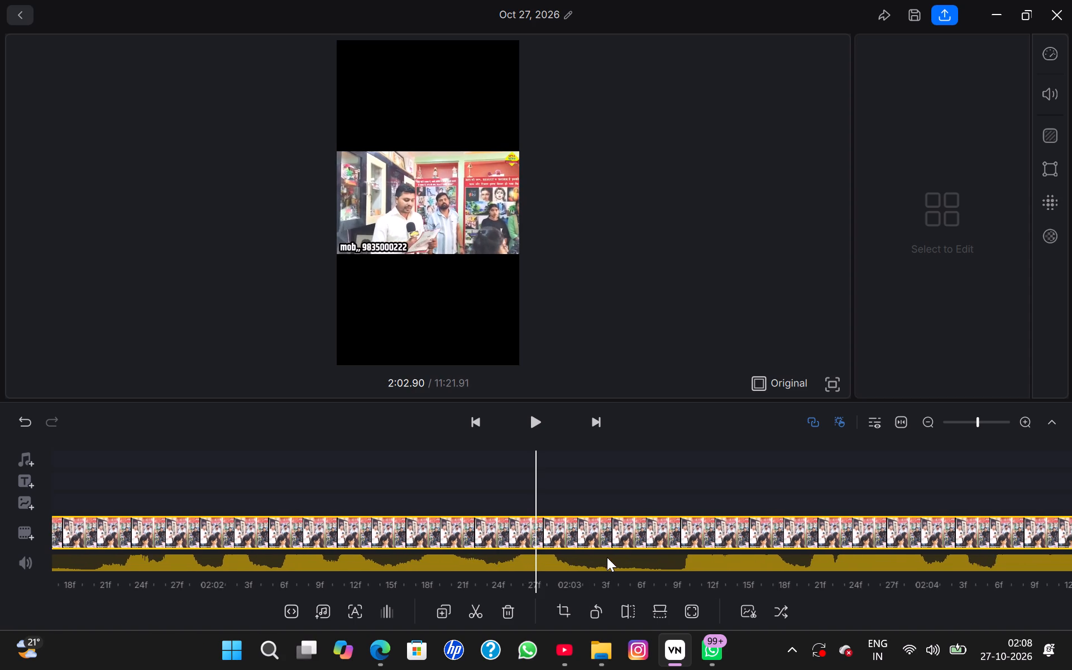
scroll(607, 557, left, 10)
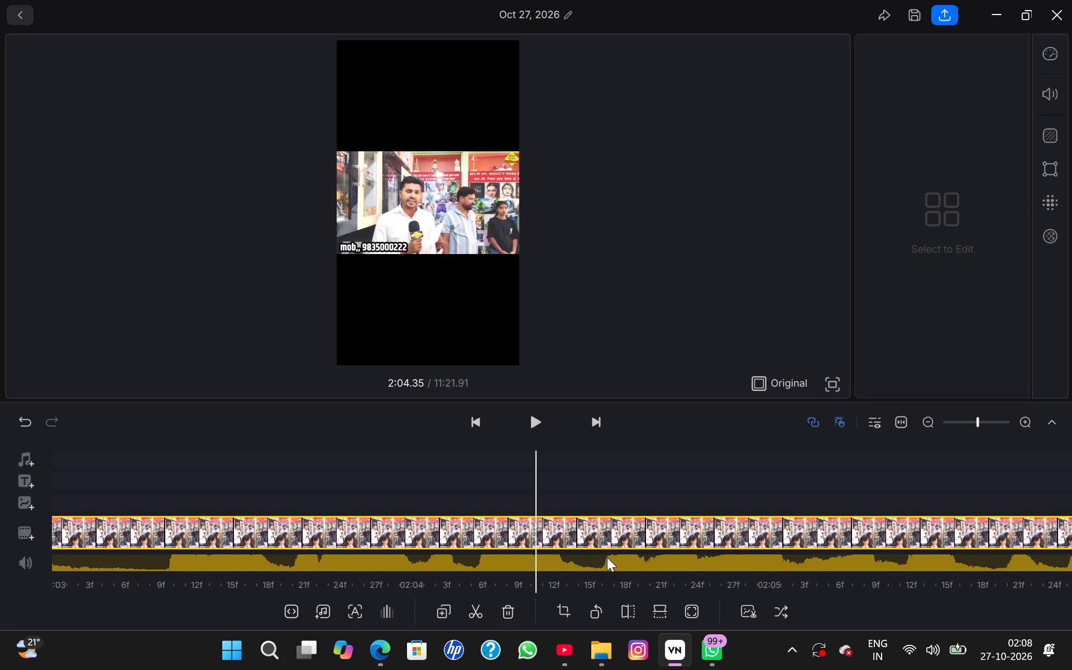
scroll(607, 557, left, 10)
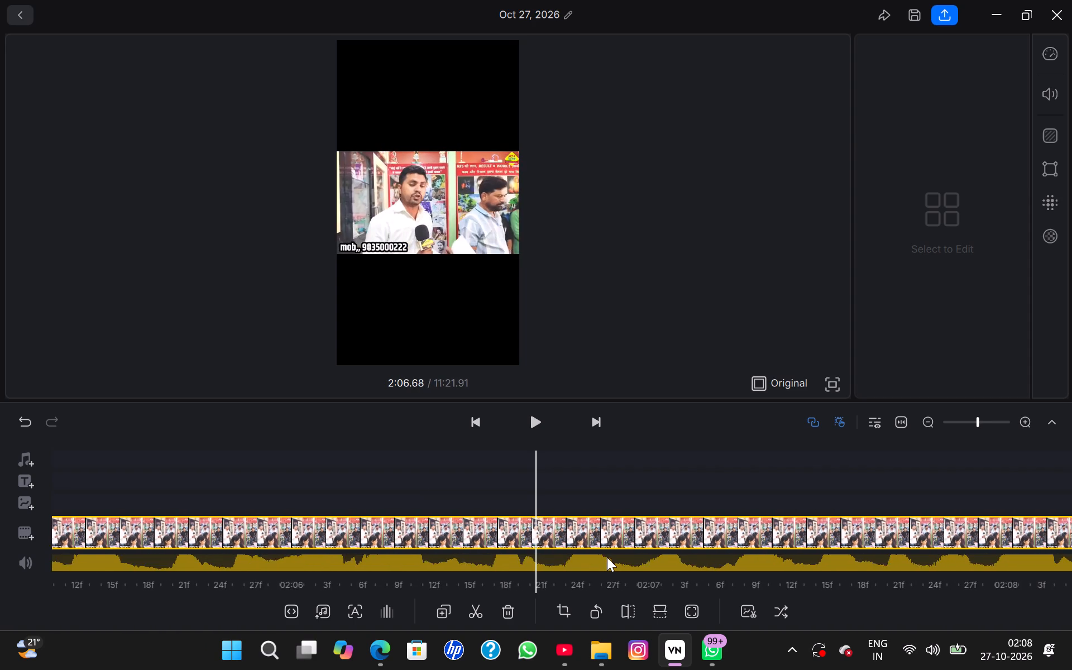
scroll(607, 557, left, 10)
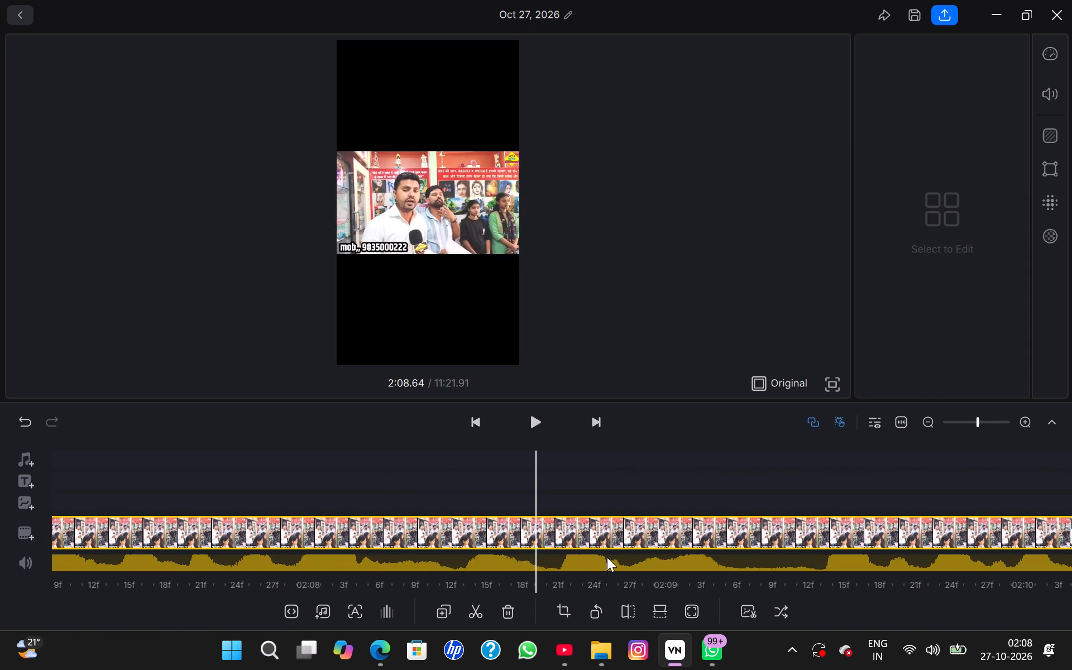
scroll(607, 557, left, 4)
scroll(607, 557, right, 1)
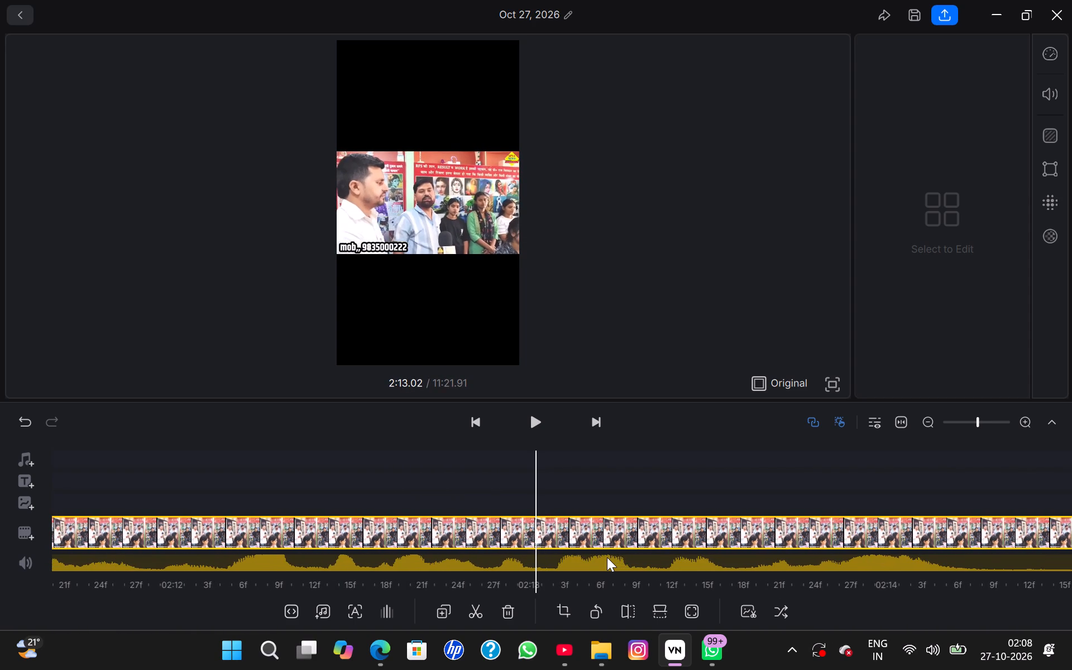
scroll(607, 557, left, 10)
scroll(607, 557, right, 2)
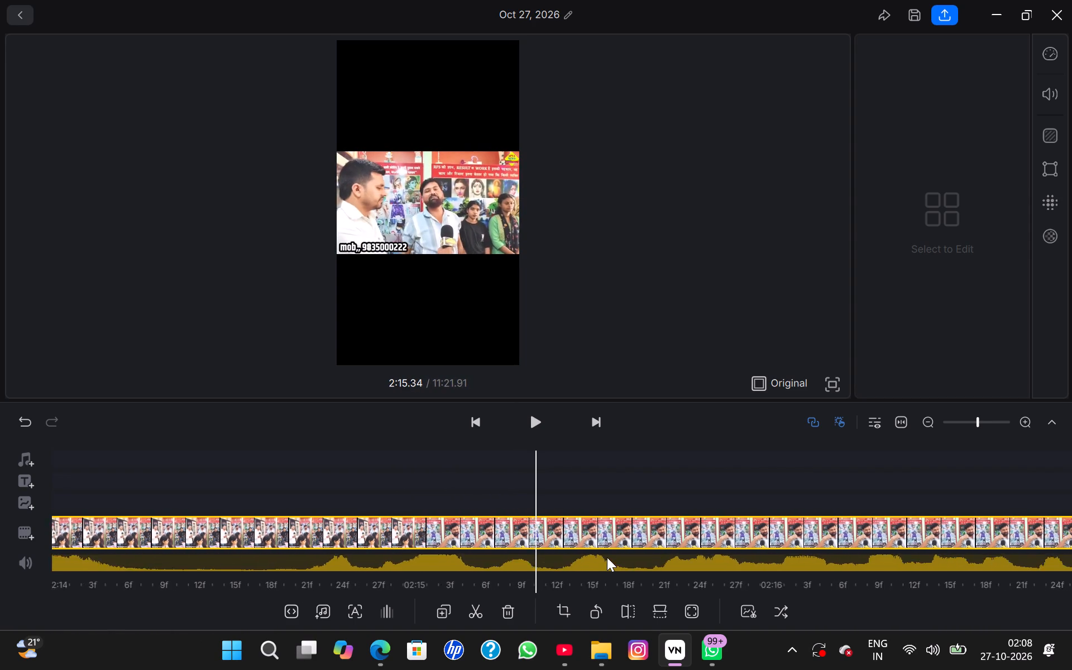
scroll(607, 557, right, 6)
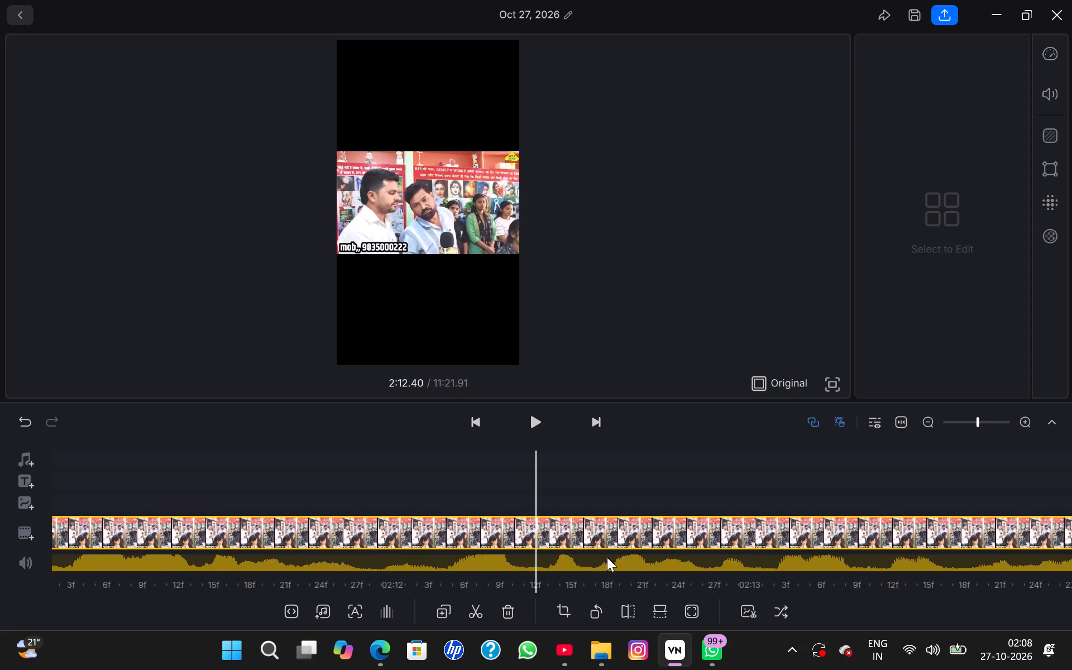
scroll(607, 557, right, 1)
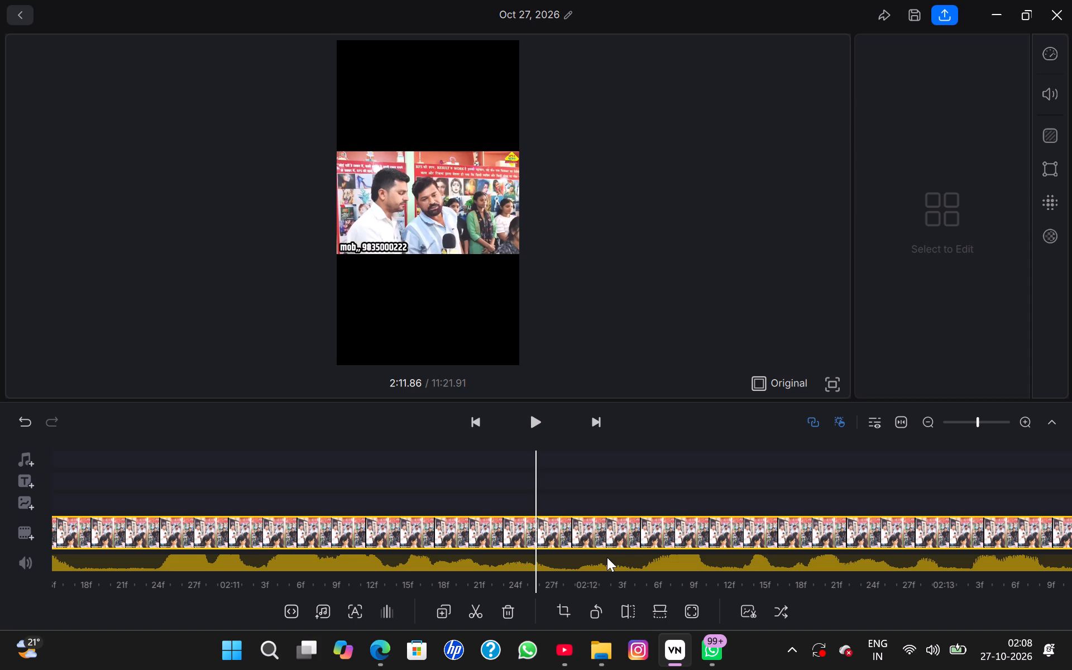
key(space)
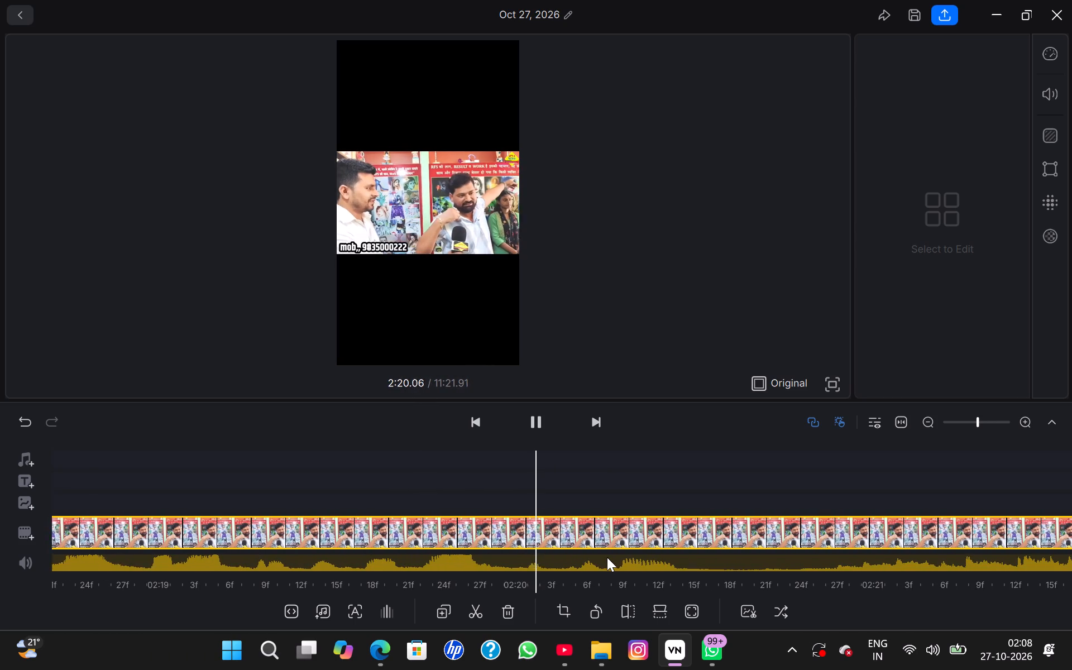
key(space)
Split the interview clip at about 2:14.1, in the pause just before the blue-shirted man's passage.
scroll(649, 561, right, 3)
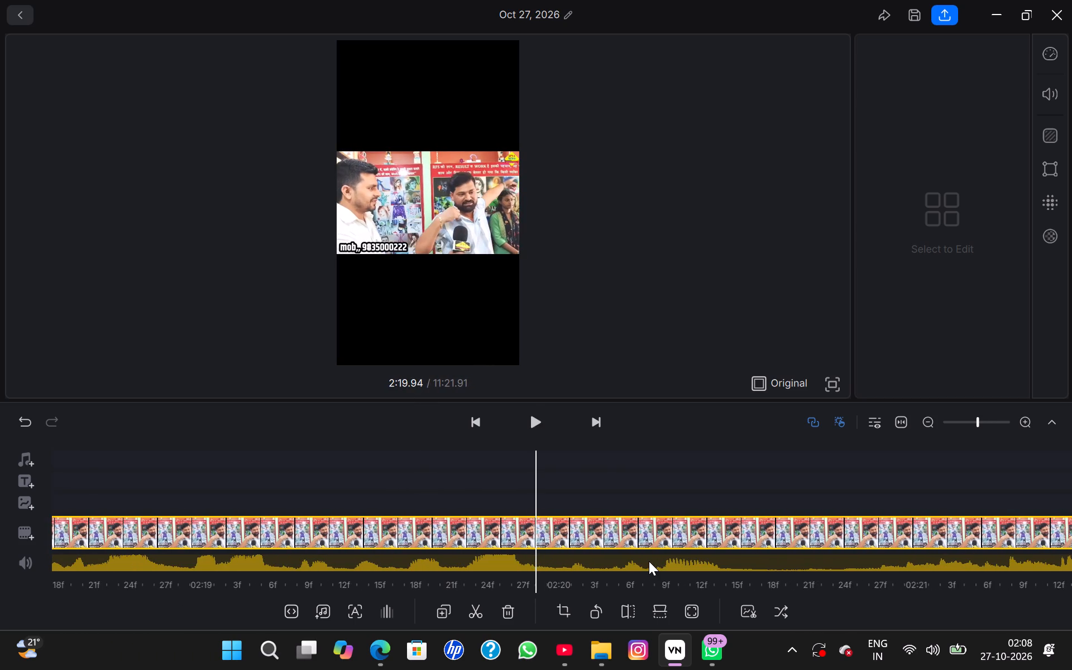
scroll(649, 561, right, 9)
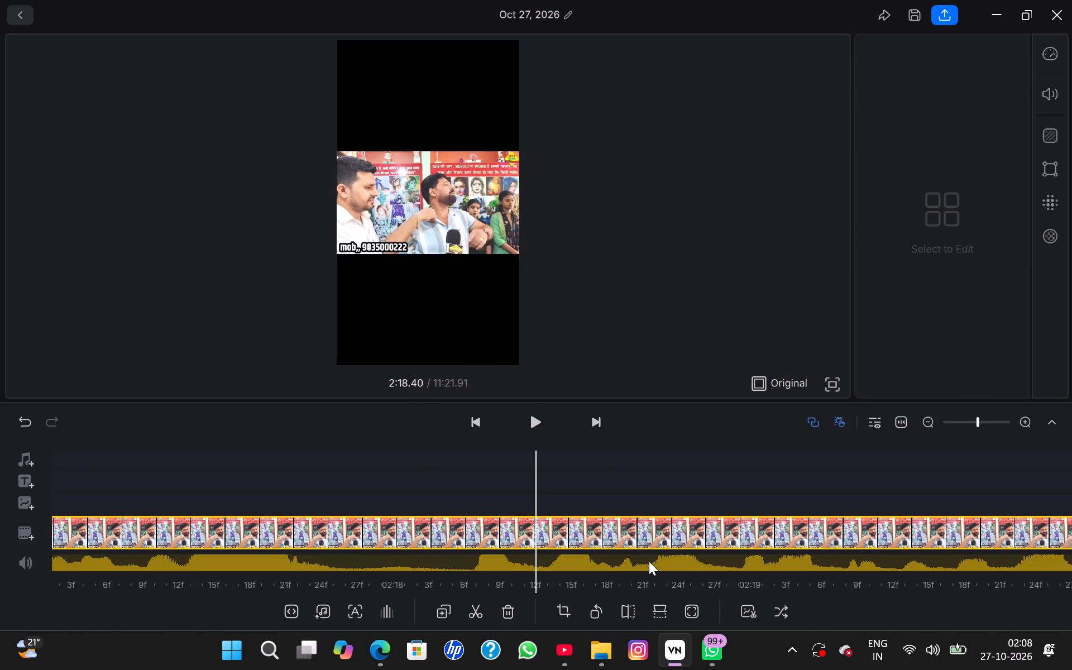
scroll(649, 561, right, 9)
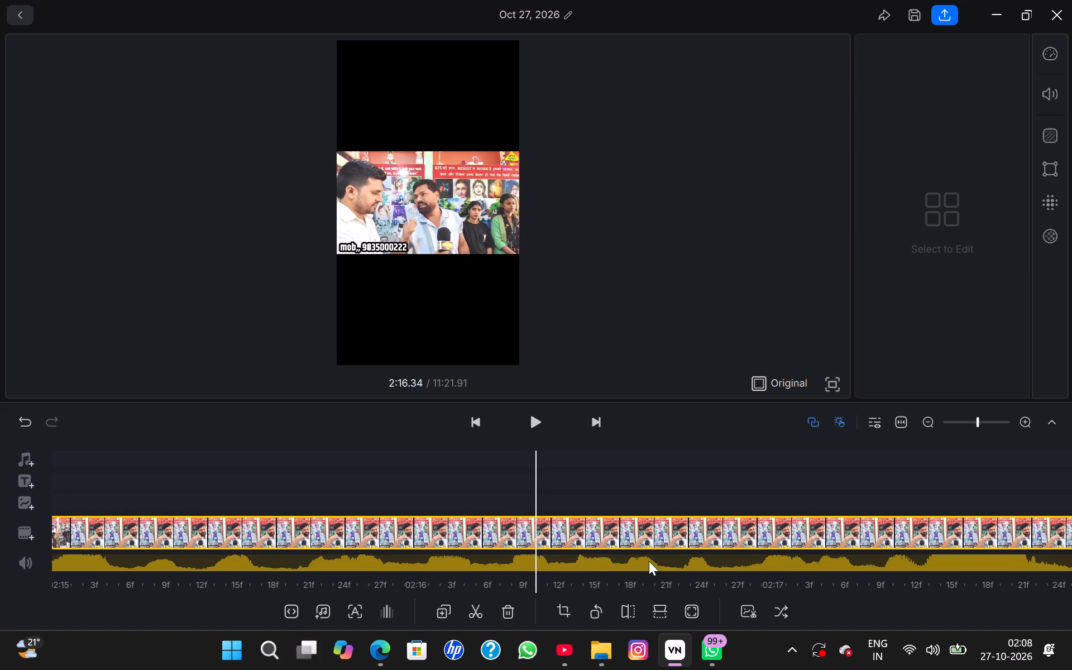
scroll(649, 561, right, 6)
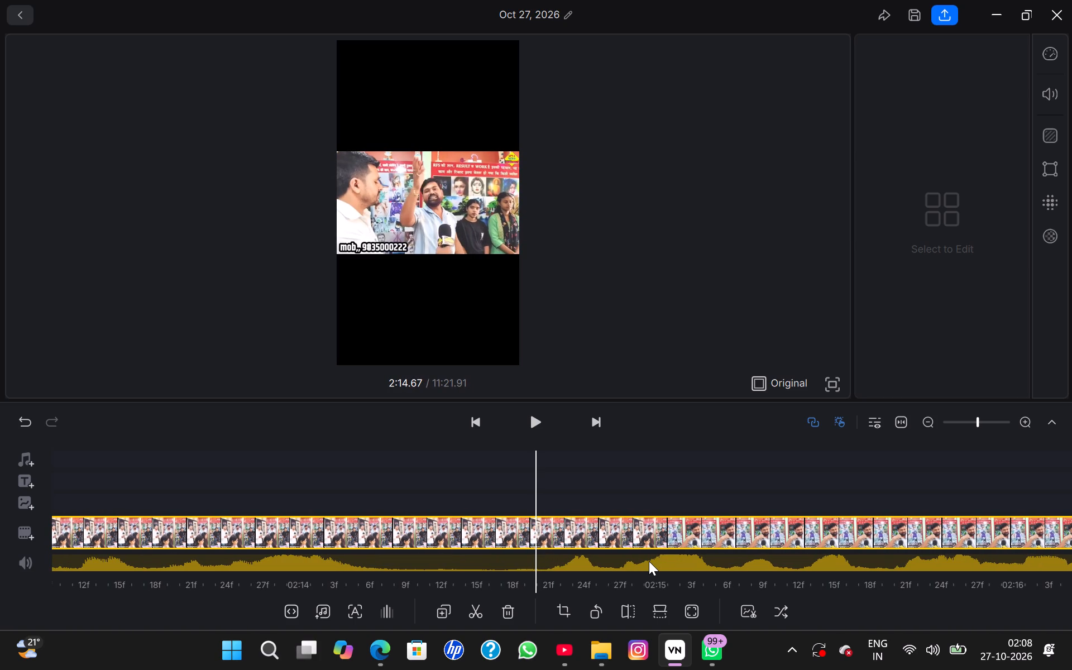
key(space)
key(space)
scroll(649, 561, right, 2)
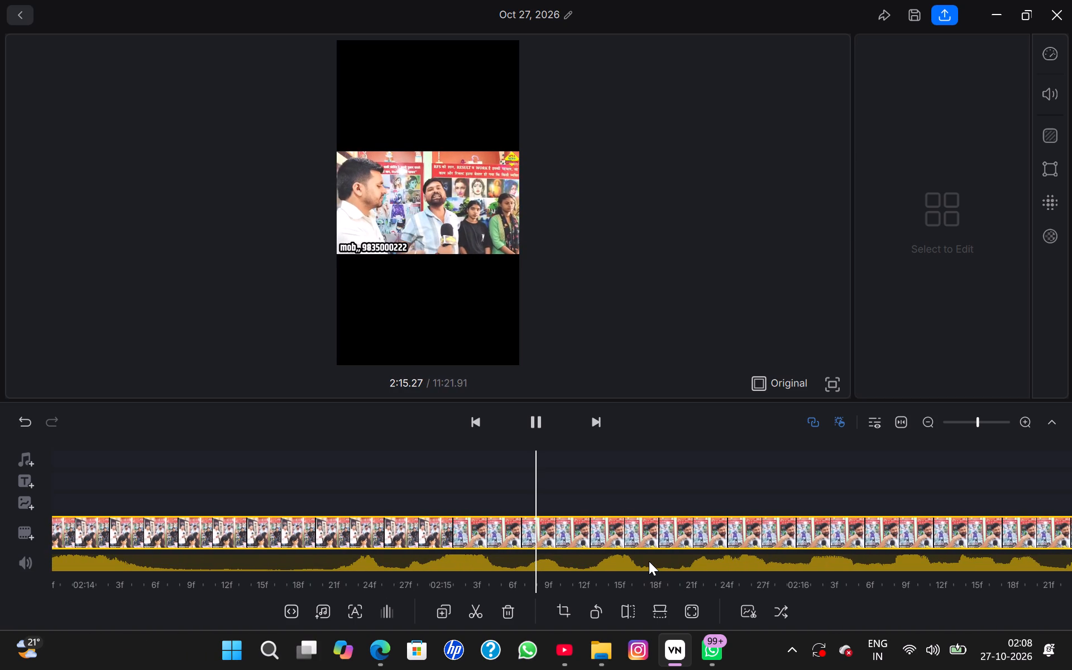
scroll(649, 561, right, 7)
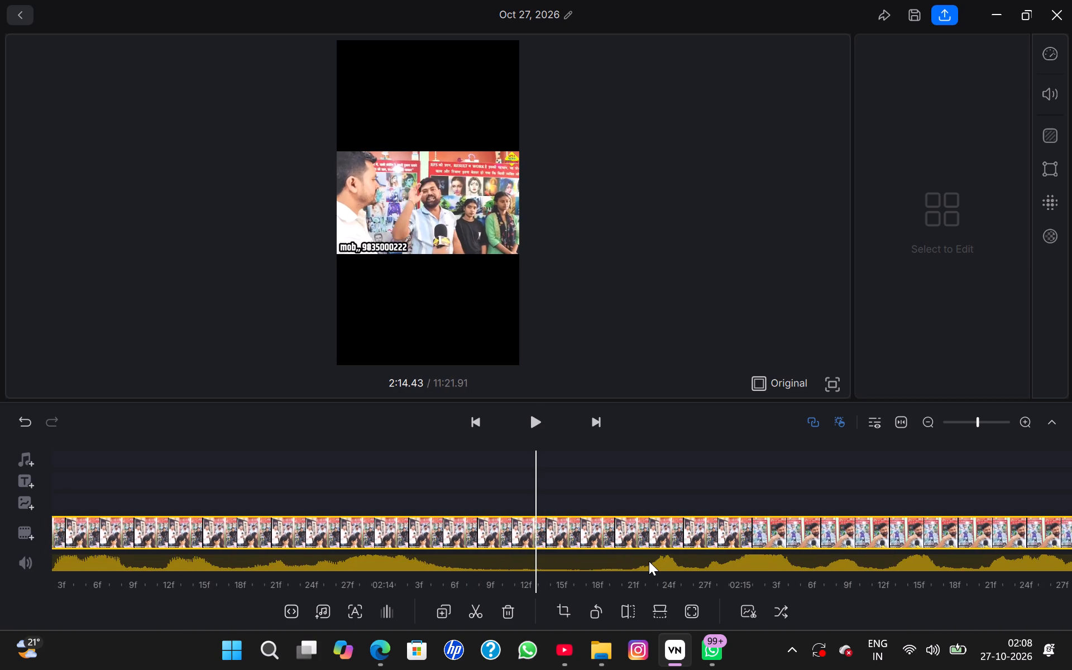
key(space)
key(space)
scroll(649, 561, right, 11)
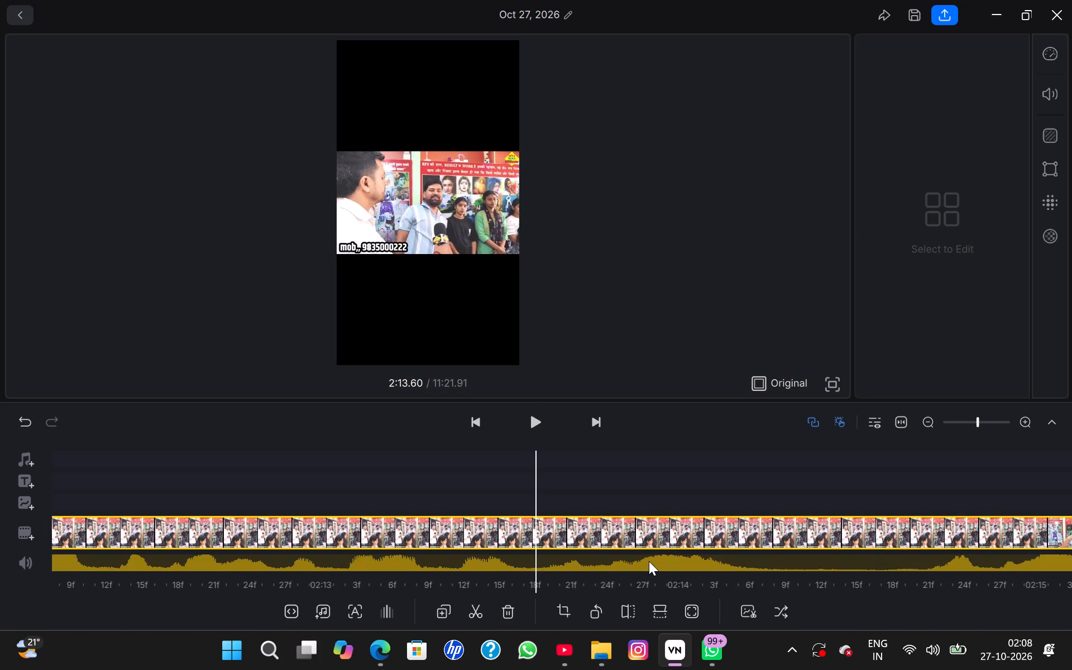
scroll(649, 561, right, 4)
key(space)
key(space)
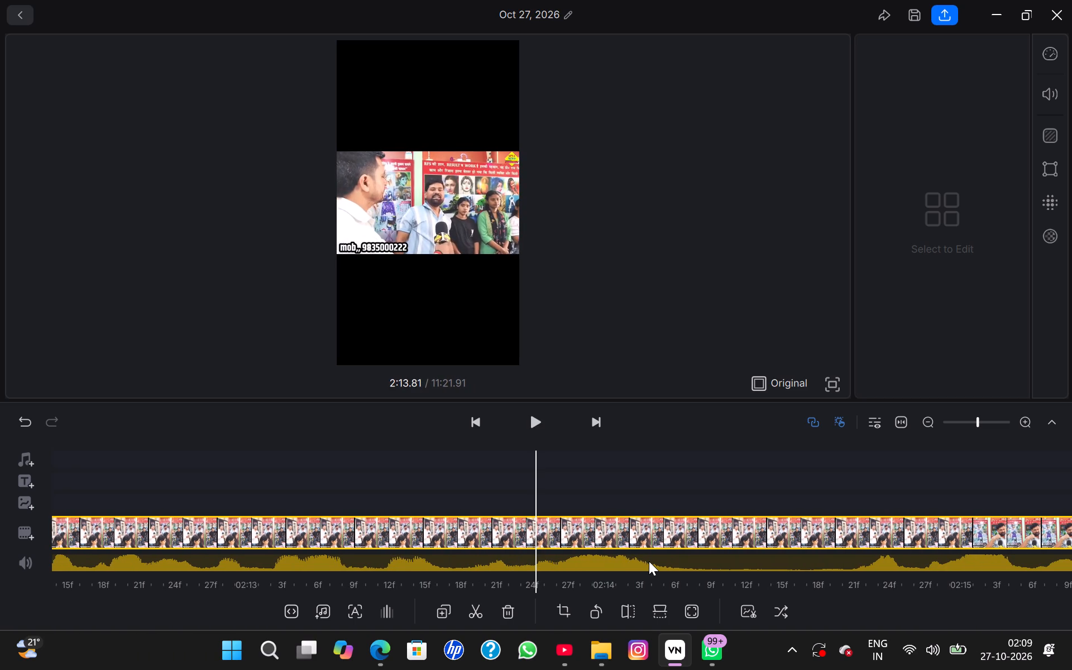
scroll(649, 561, right, 5)
key(space)
key(space)
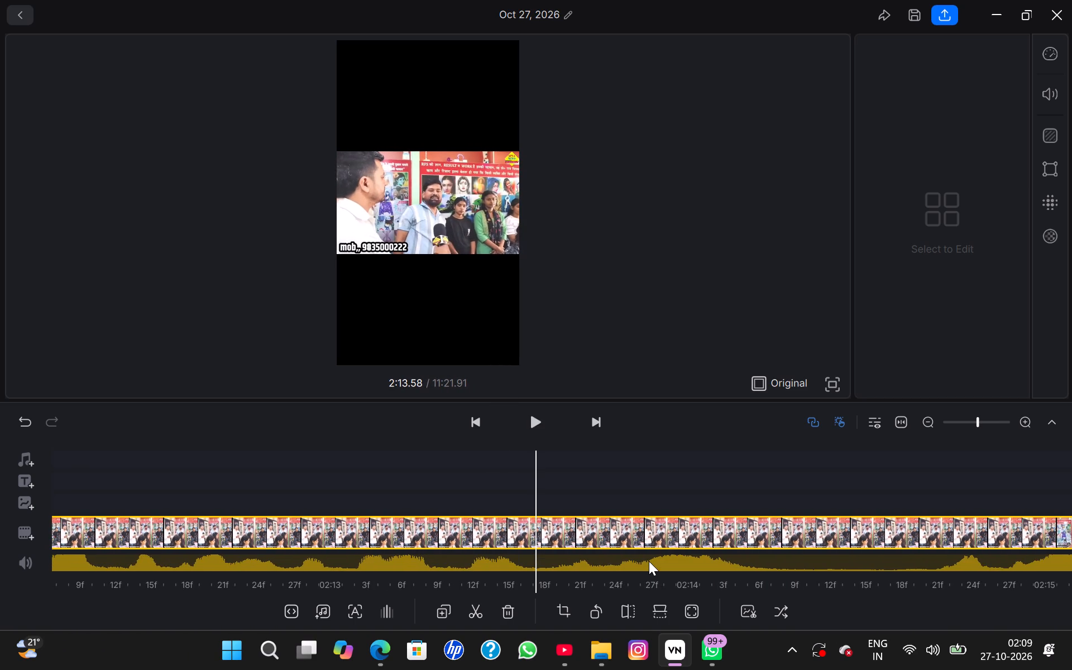
key(space)
key(space)
key(space)
key(space)
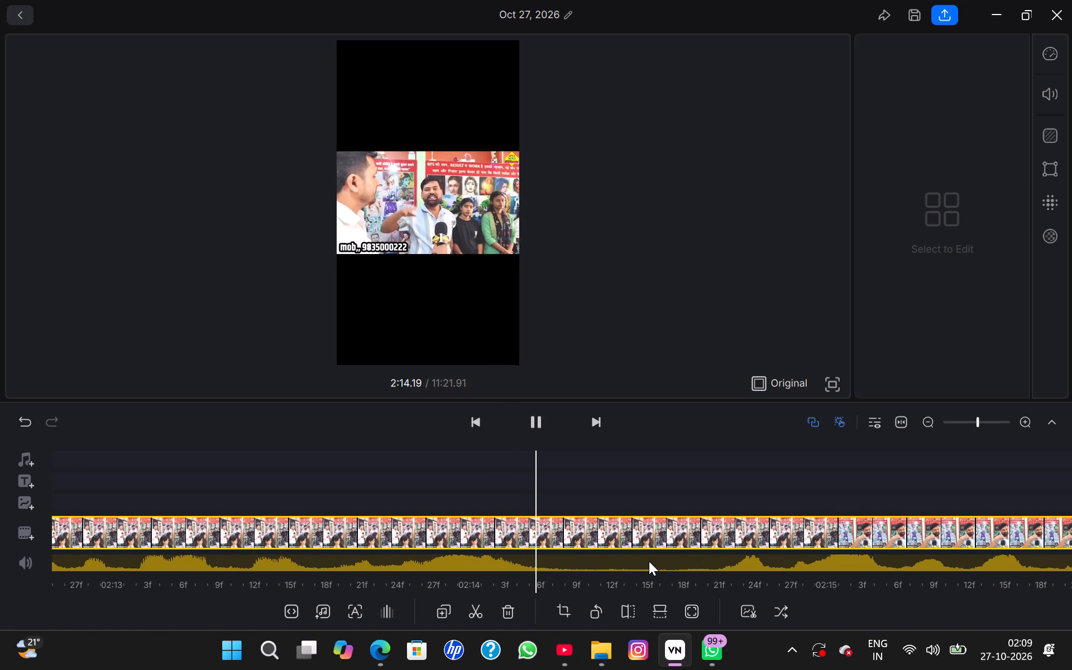
scroll(649, 561, right, 1)
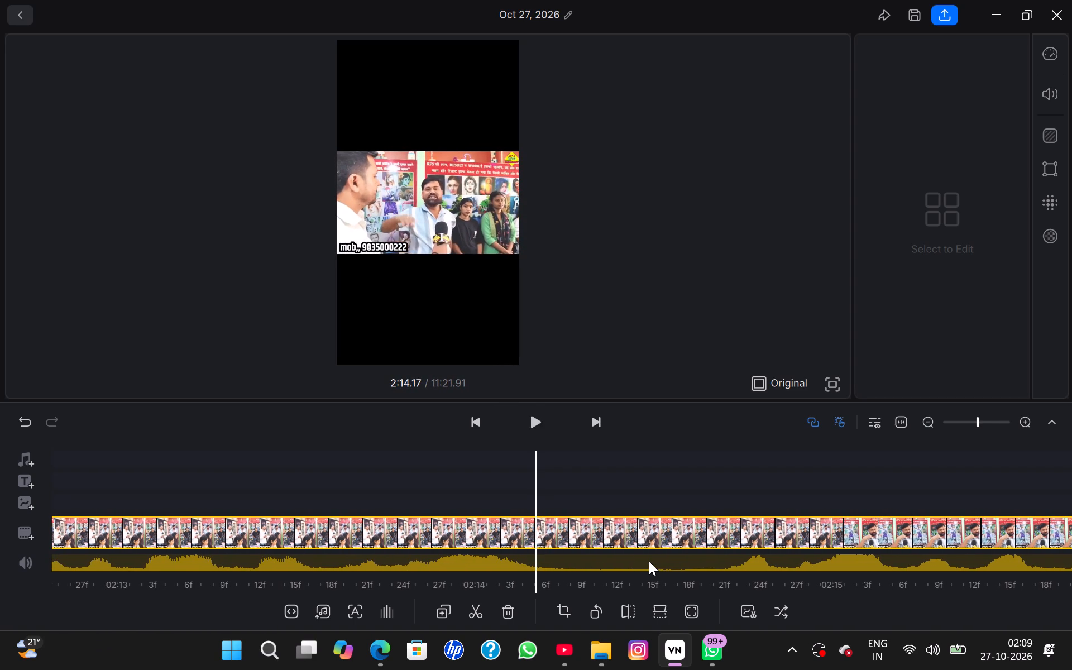
scroll(649, 561, right, 1)
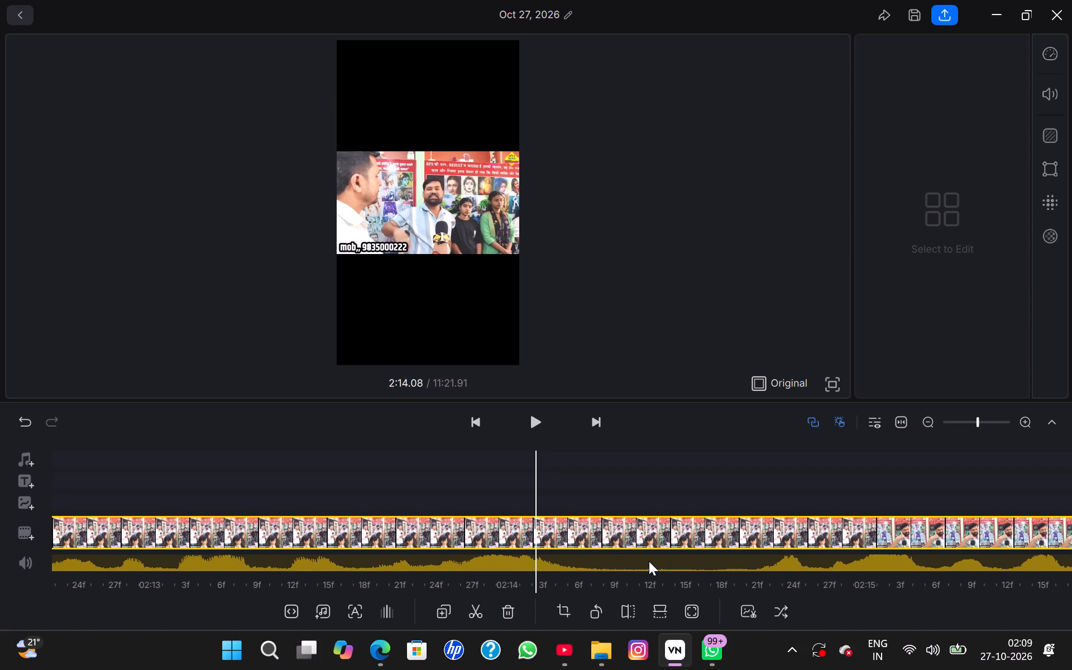
click(478, 615)
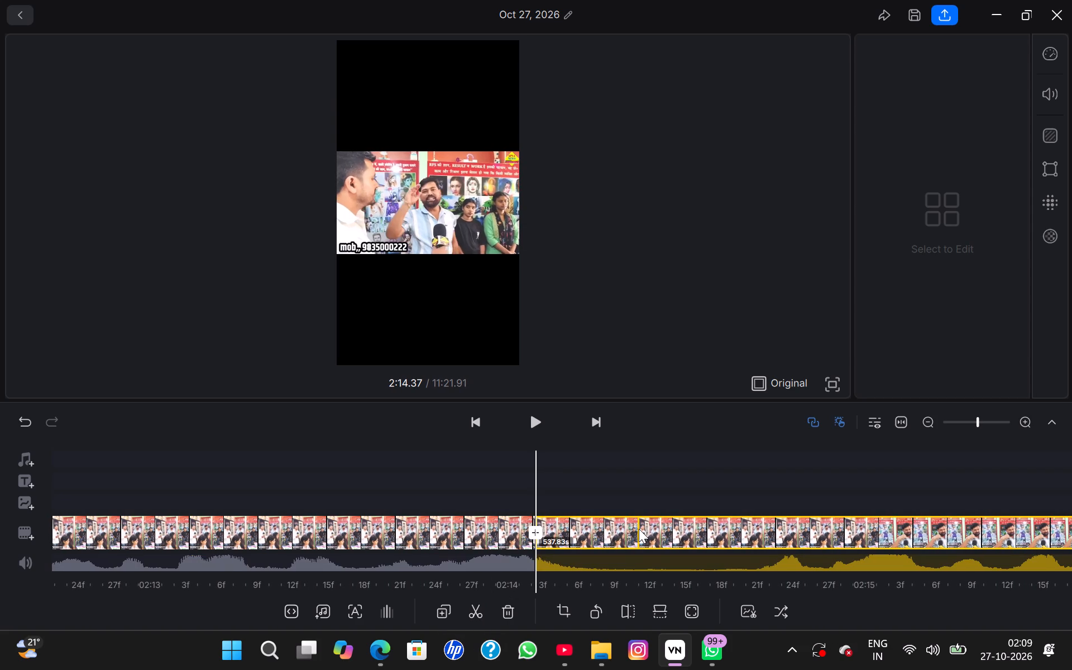
Split the interview clip at about 2:20.2, where the blue-shirted man's passage ends.
scroll(639, 529, right, 2)
key(space)
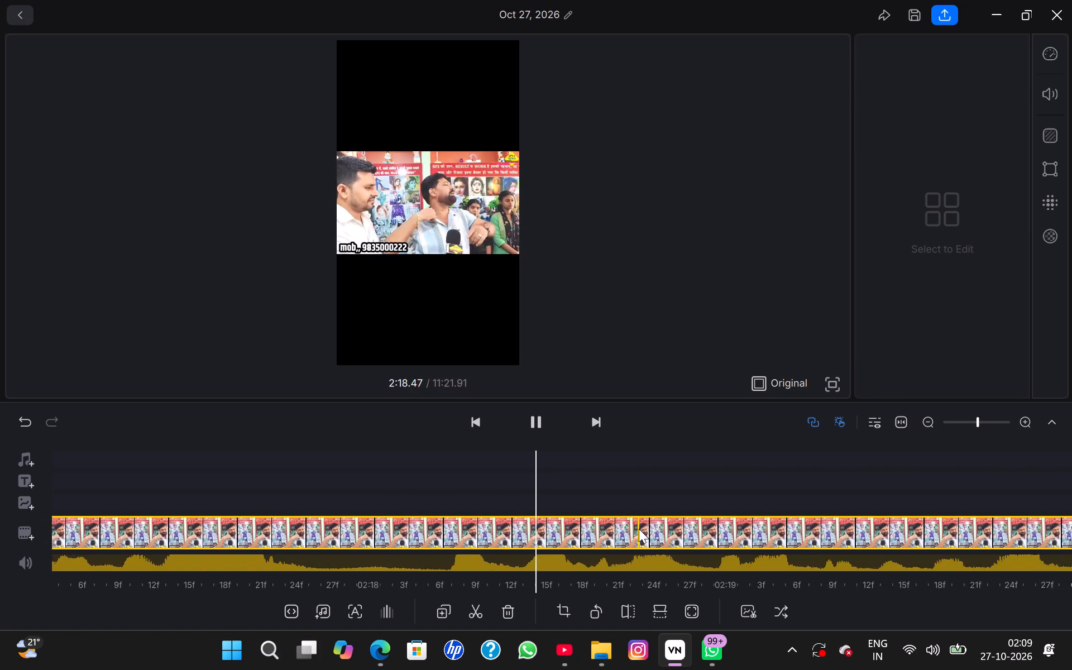
key(space)
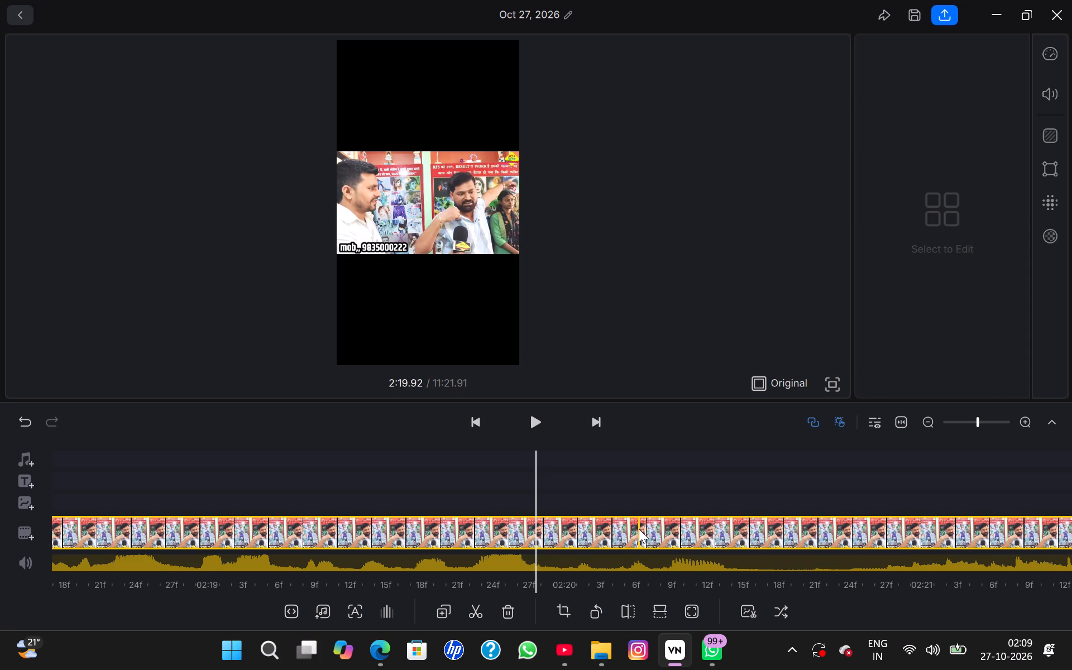
scroll(562, 549, left, 1)
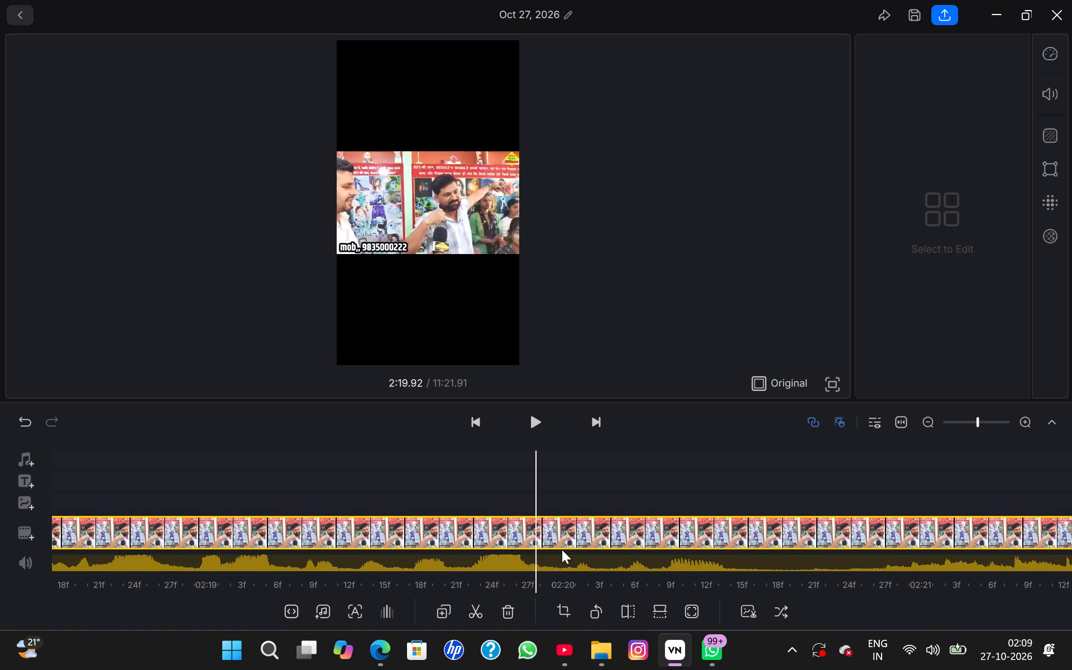
scroll(562, 549, left, 2)
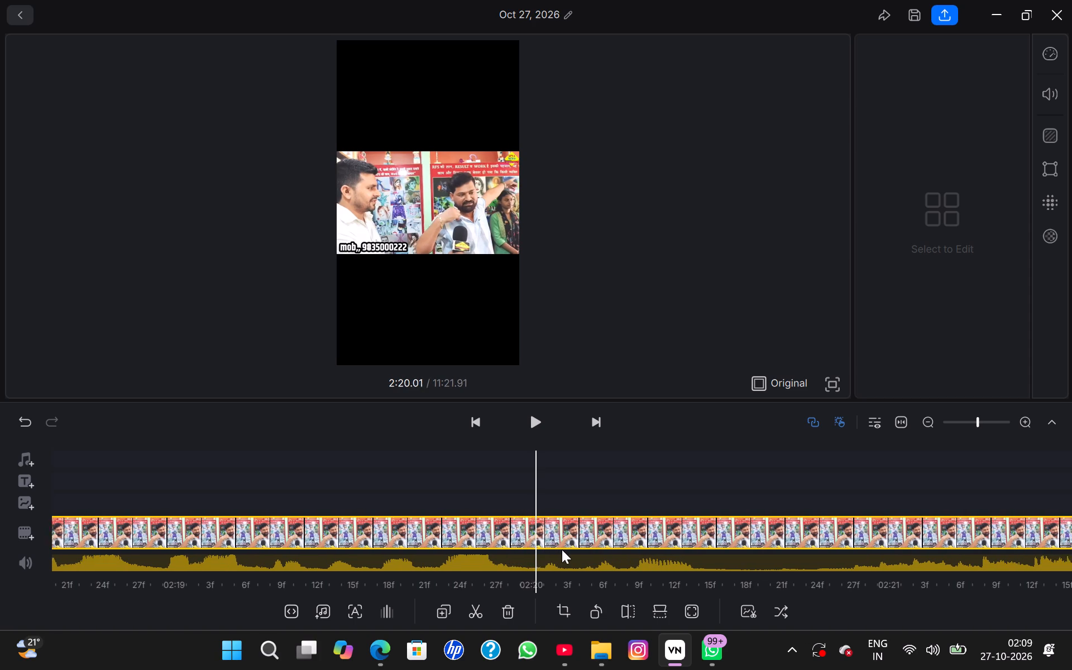
scroll(562, 549, left, 1)
scroll(562, 549, right, 1)
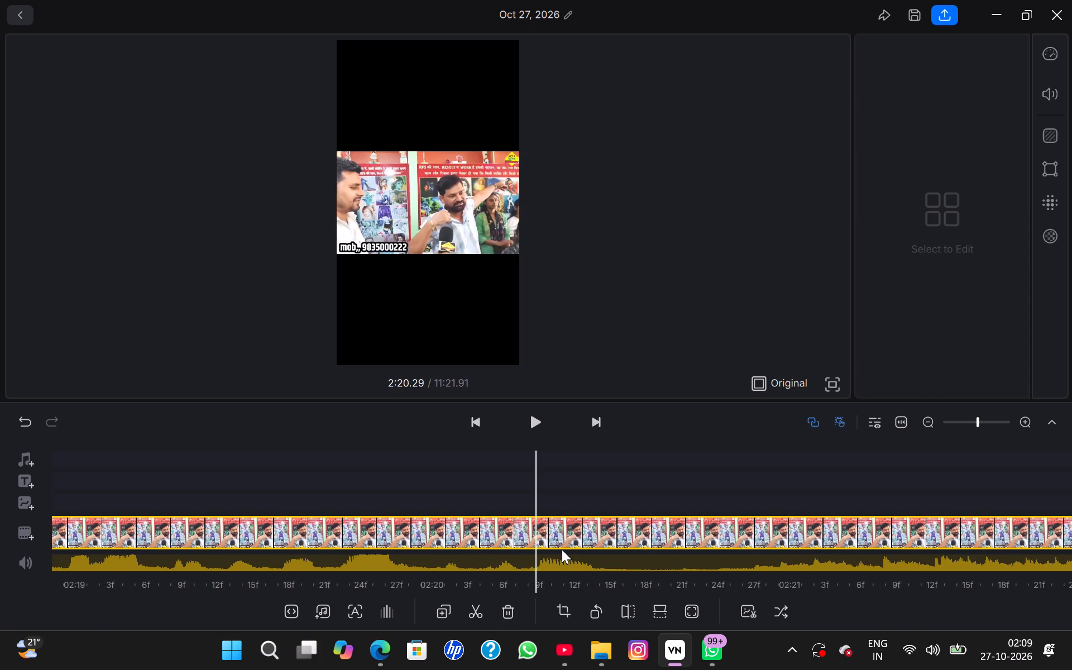
scroll(562, 549, right, 2)
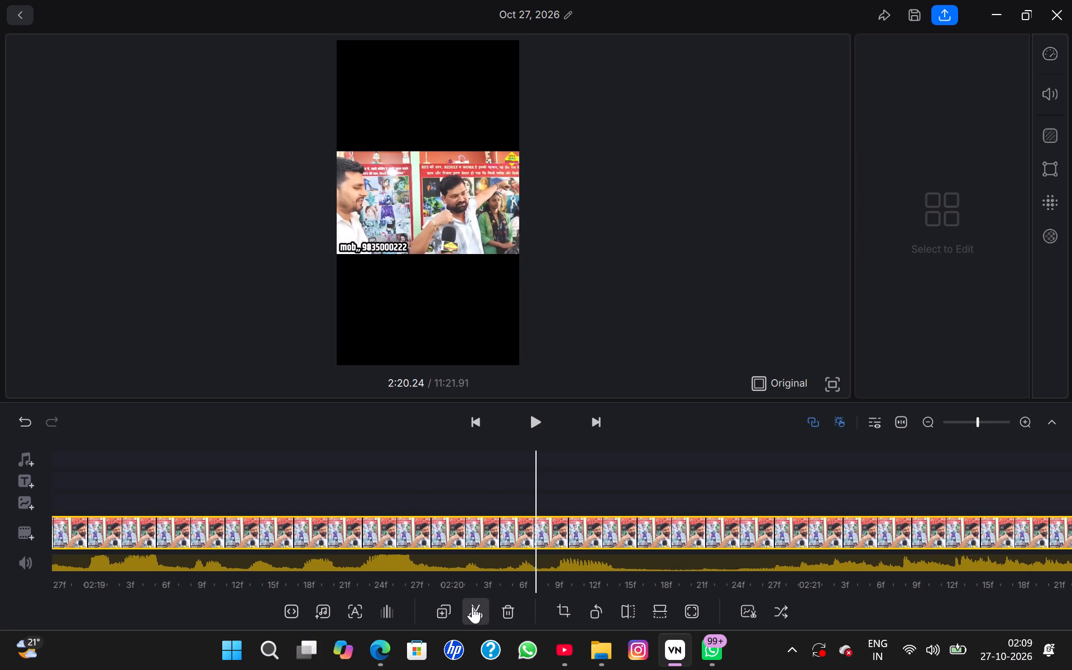
click(472, 606)
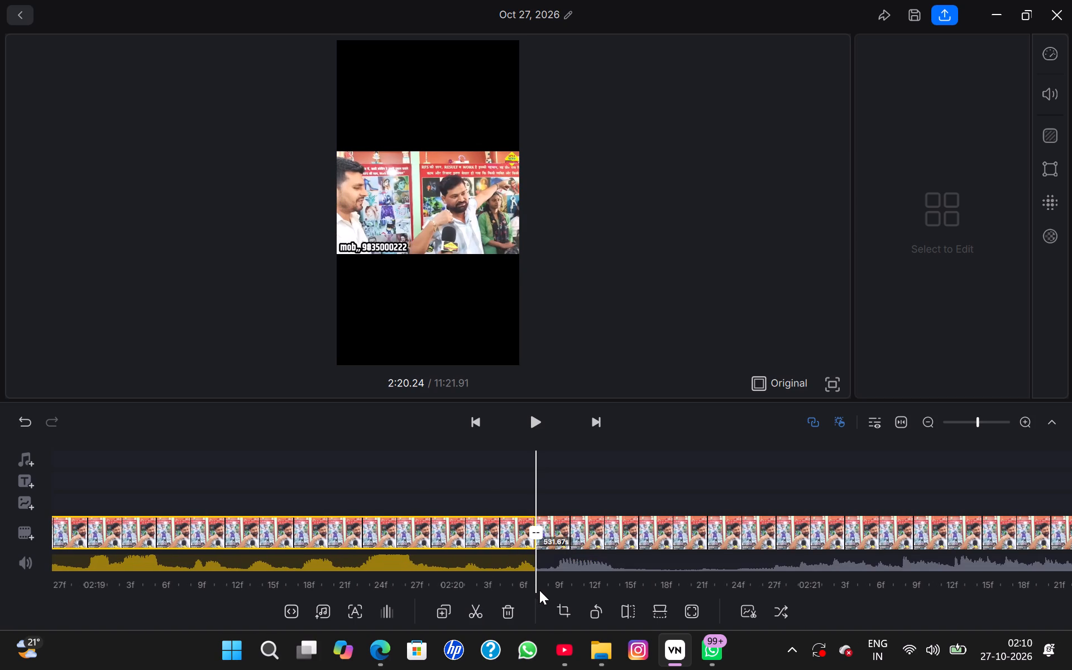
Play the interview onward from 2:20 to about 3:02, and delete the remaining interview footage after the 2:20.2 split.
key(space)
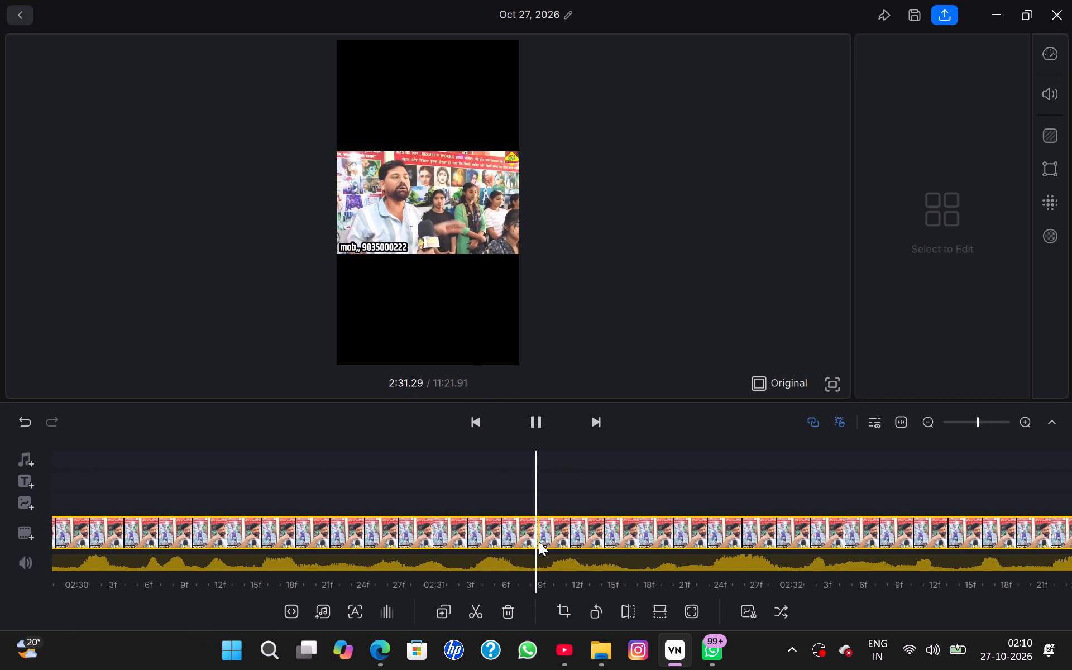
key(space)
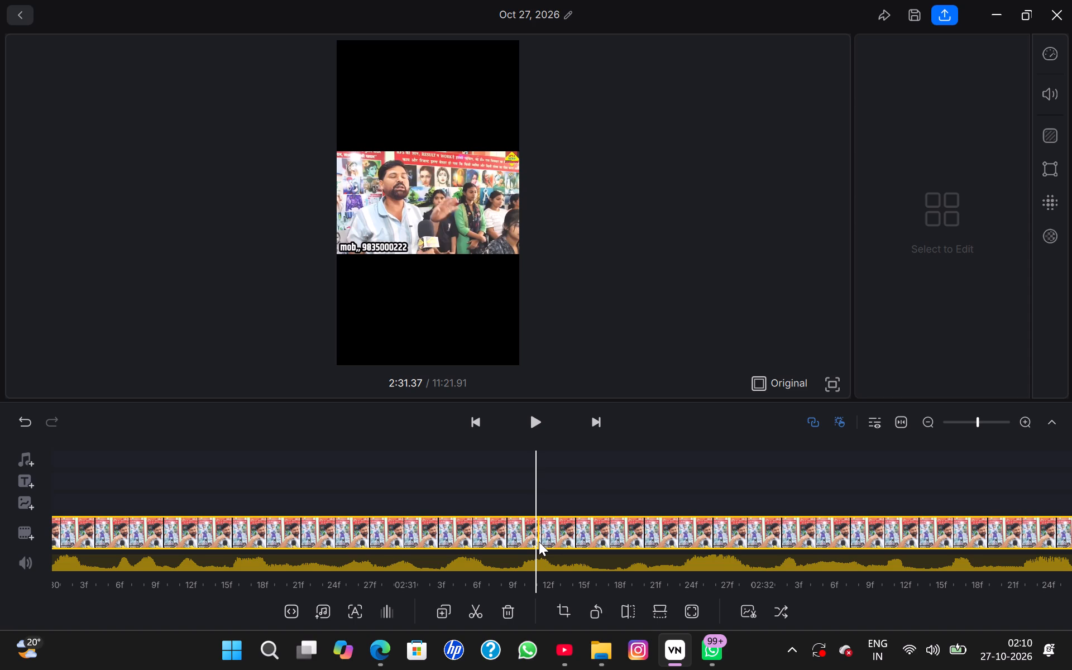
key(space)
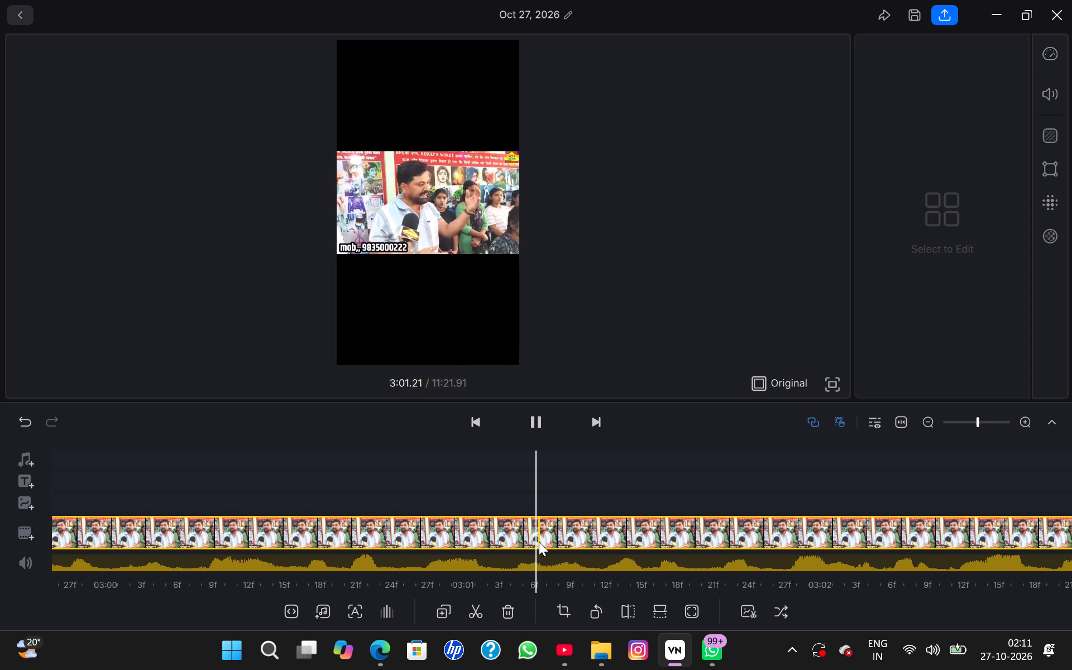
key(space)
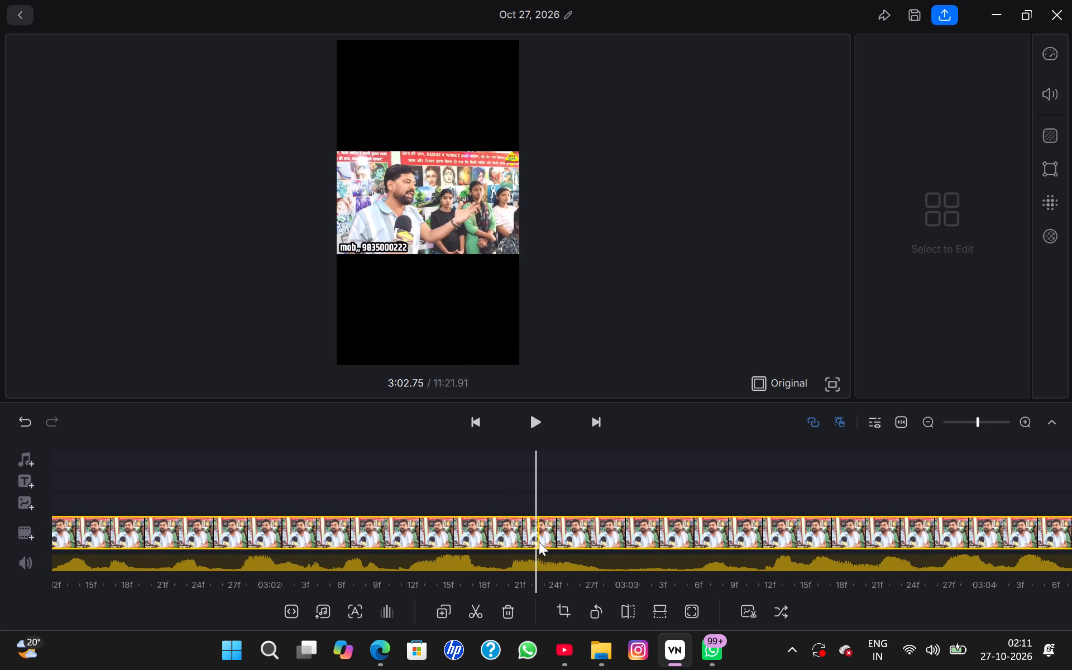
click(502, 613)
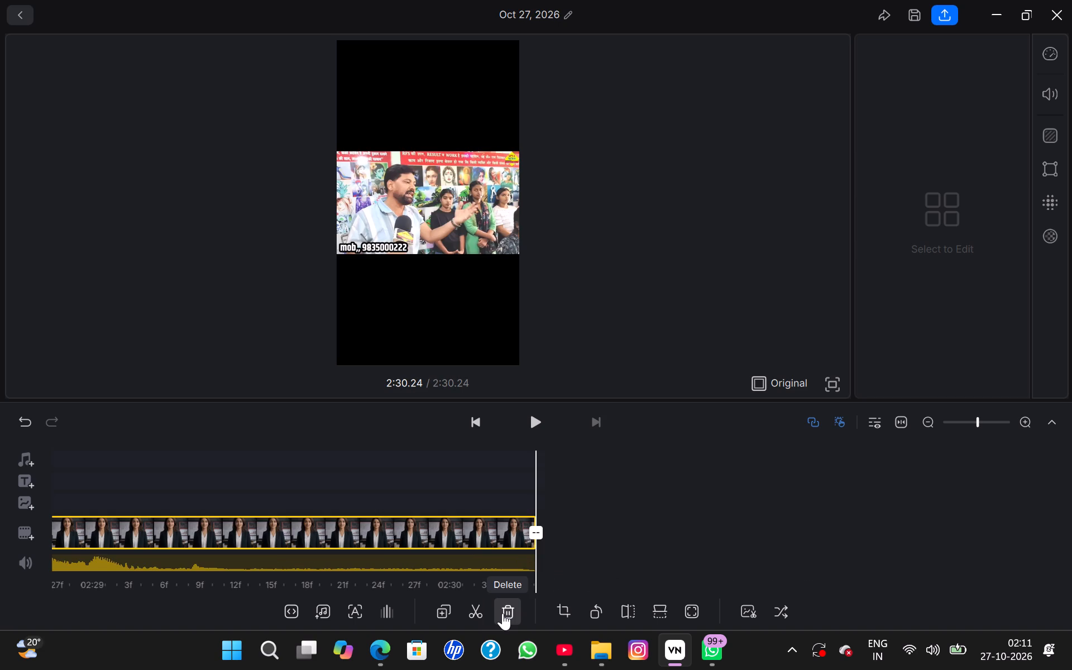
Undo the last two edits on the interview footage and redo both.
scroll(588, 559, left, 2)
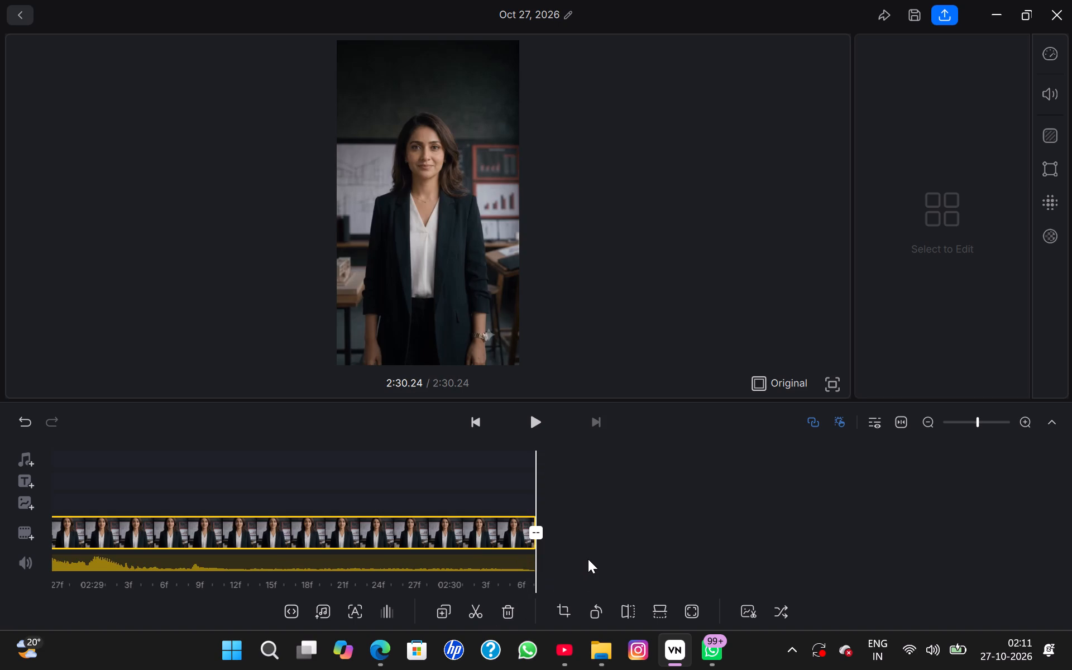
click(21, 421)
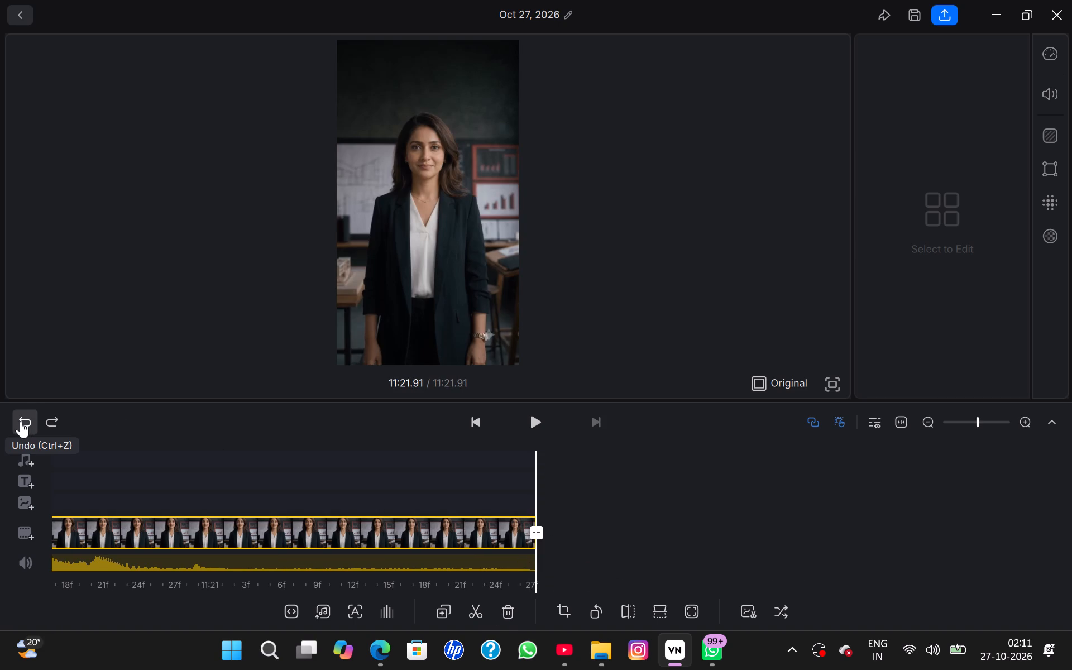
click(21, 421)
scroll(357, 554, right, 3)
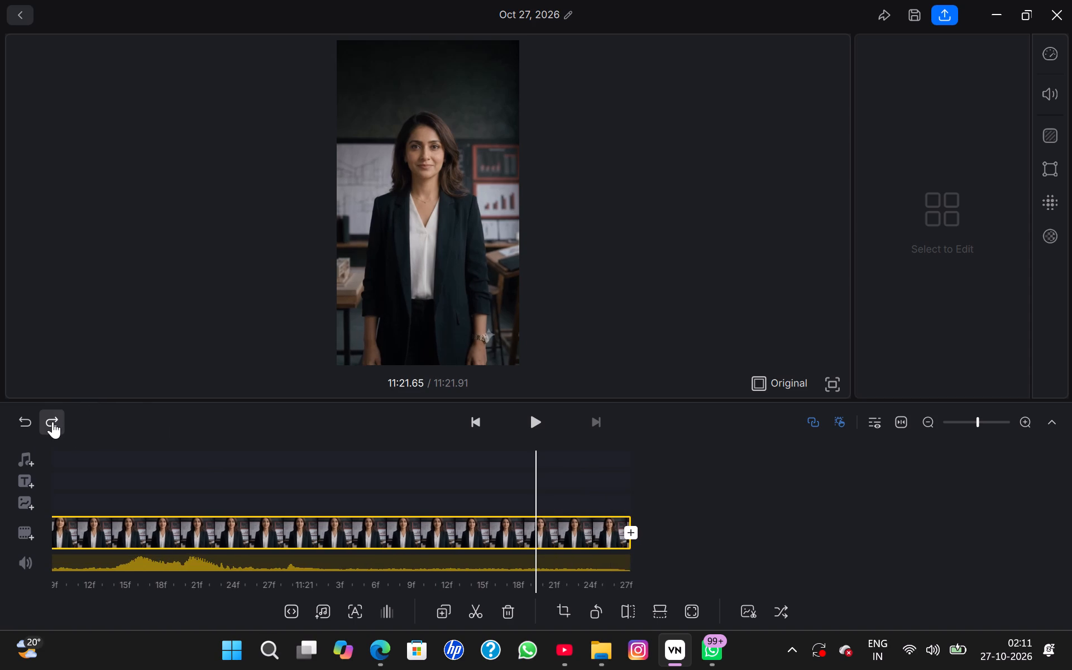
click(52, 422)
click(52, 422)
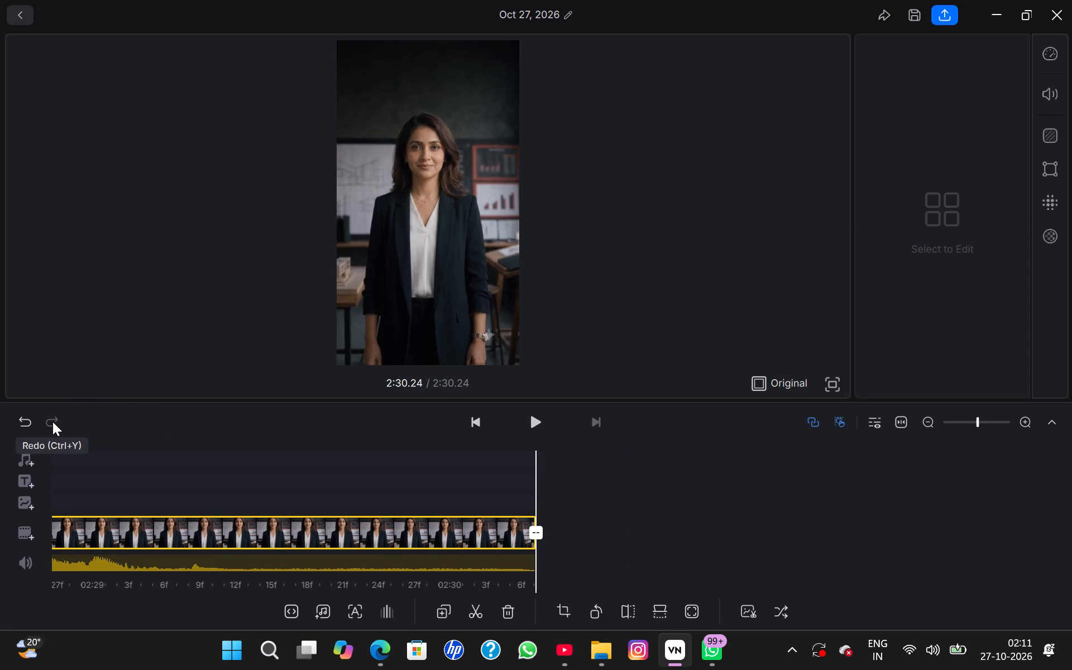
Move the dark-background presenter clip from the end of the main track to second place, directly after the opening presenter clip.
scroll(393, 546, right, 6)
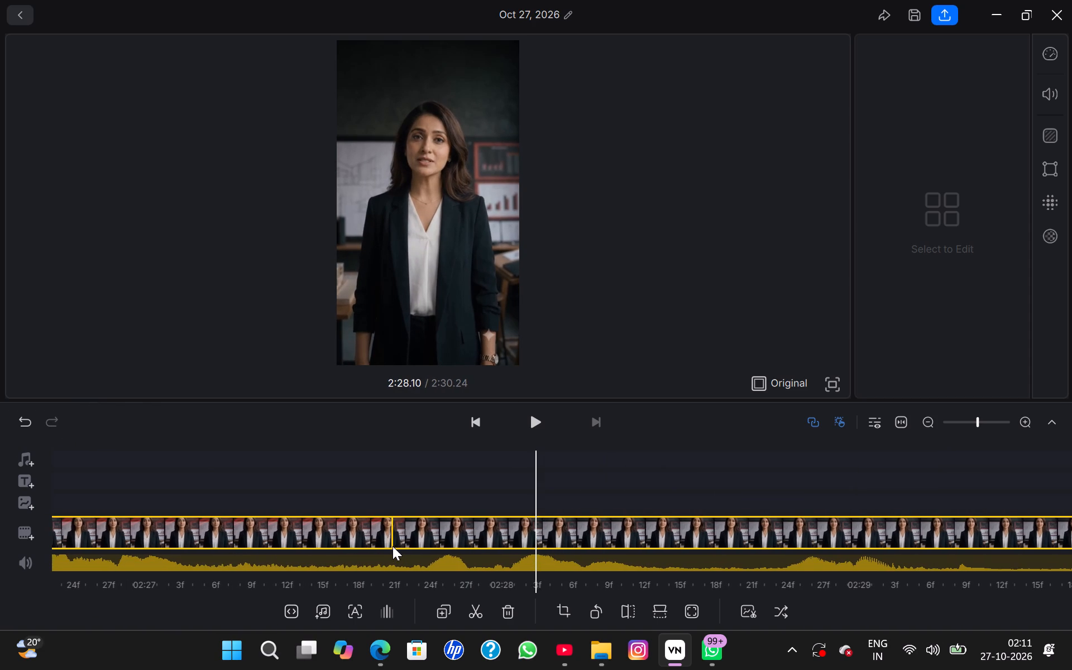
scroll(393, 546, right, 1)
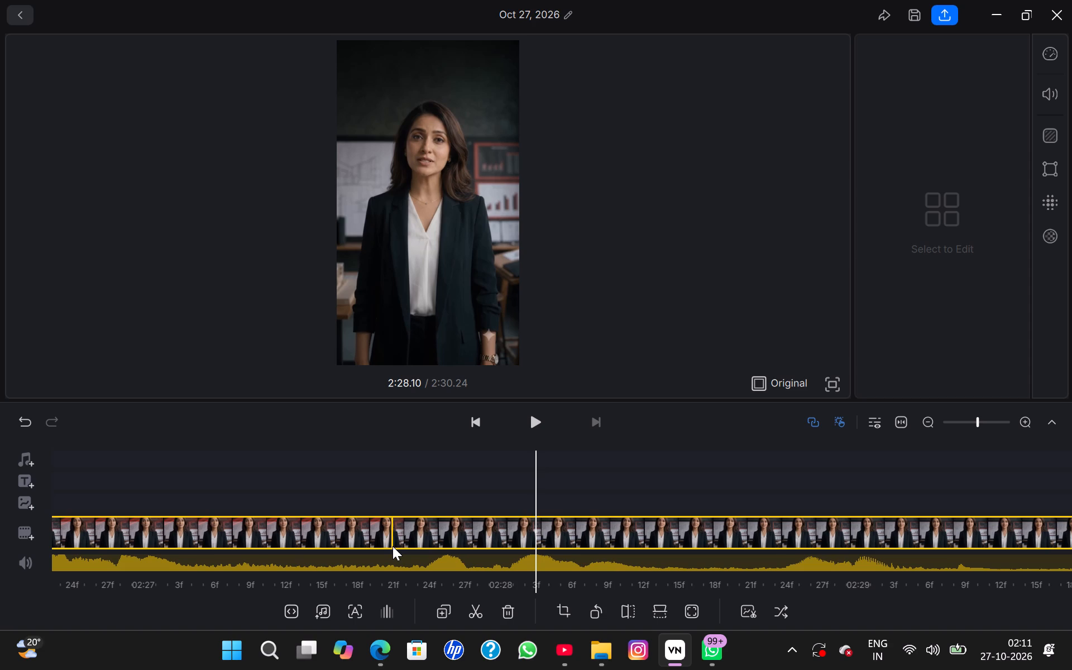
drag(405, 535, 312, 539)
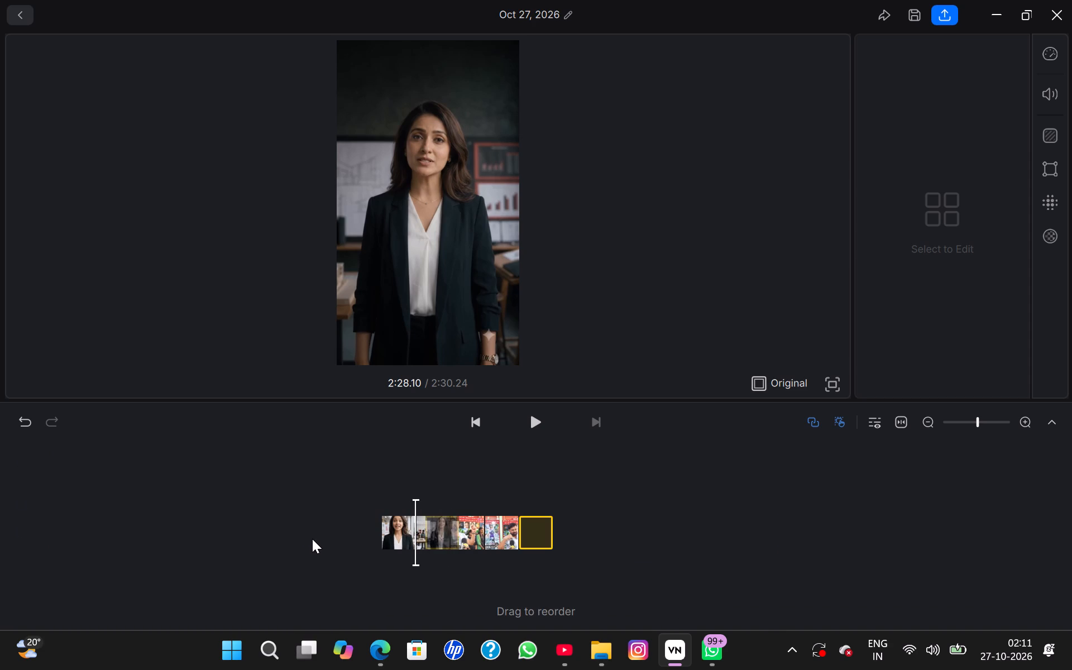
drag(312, 539, 314, 539)
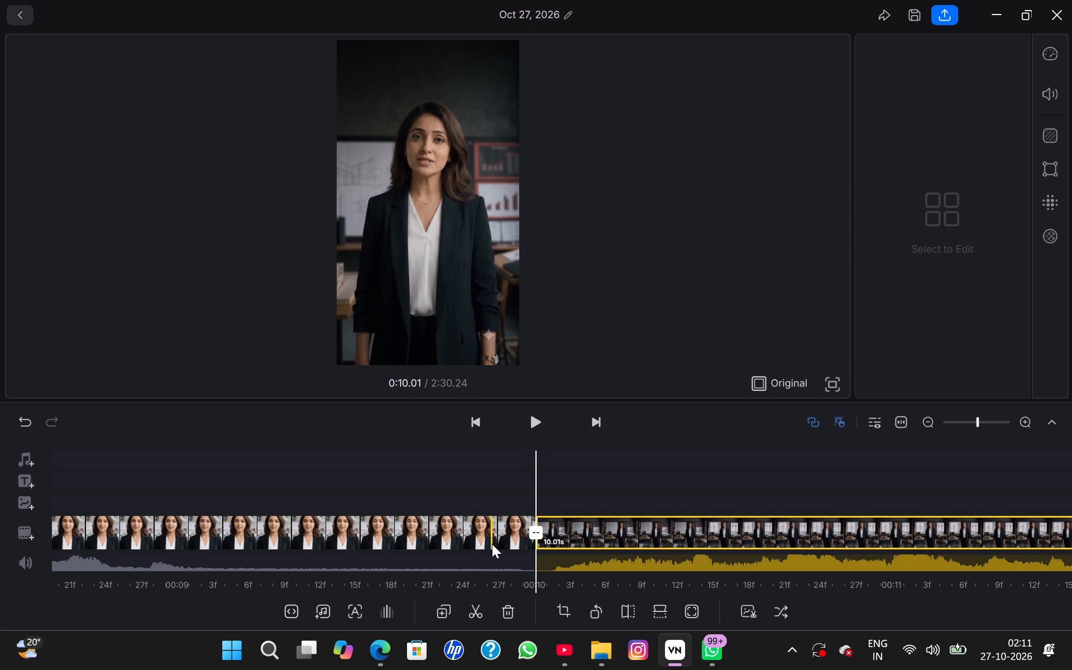
Play the later part of the opening presenter clip and split it at about 7.8 seconds.
scroll(492, 544, left, 4)
scroll(492, 544, right, 20)
scroll(492, 544, right, 20)
scroll(492, 544, right, 20)
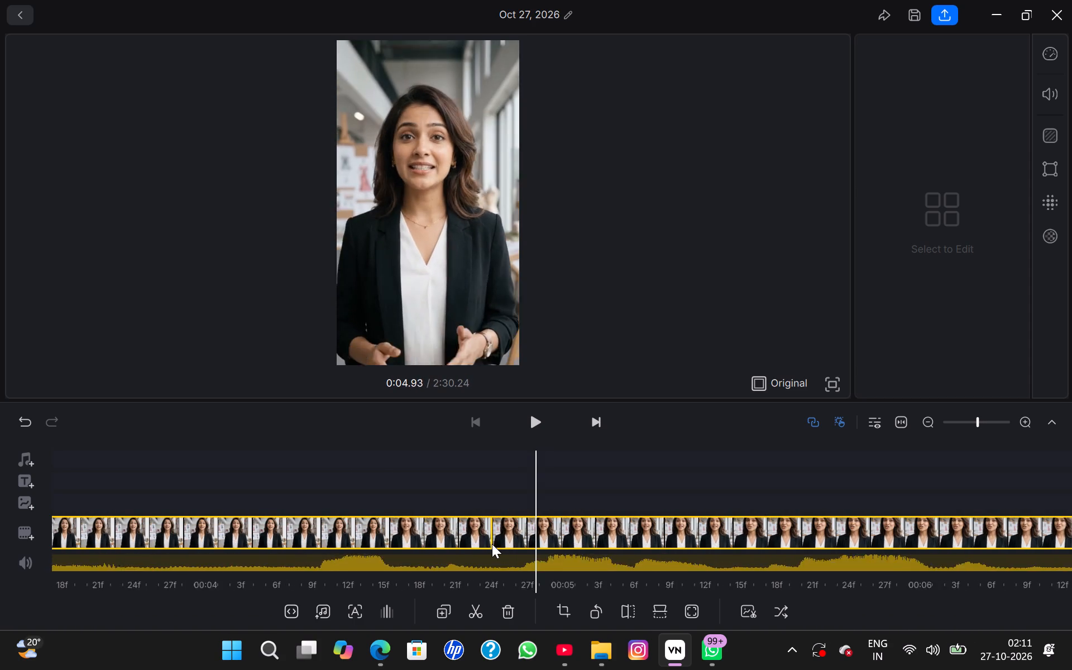
scroll(492, 544, right, 7)
key(space)
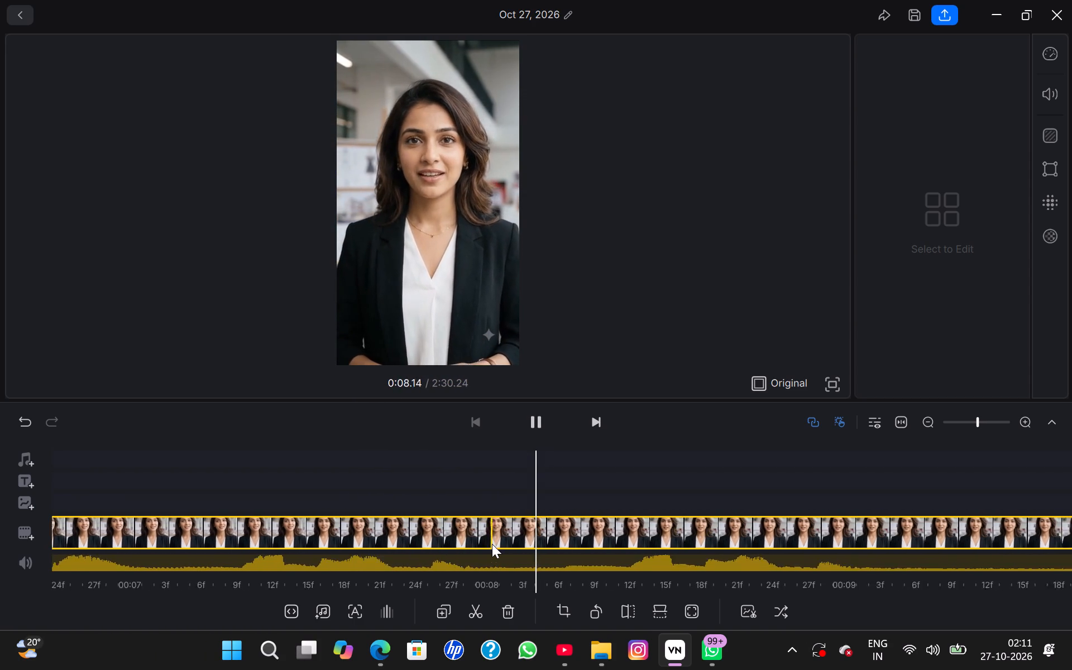
key(space)
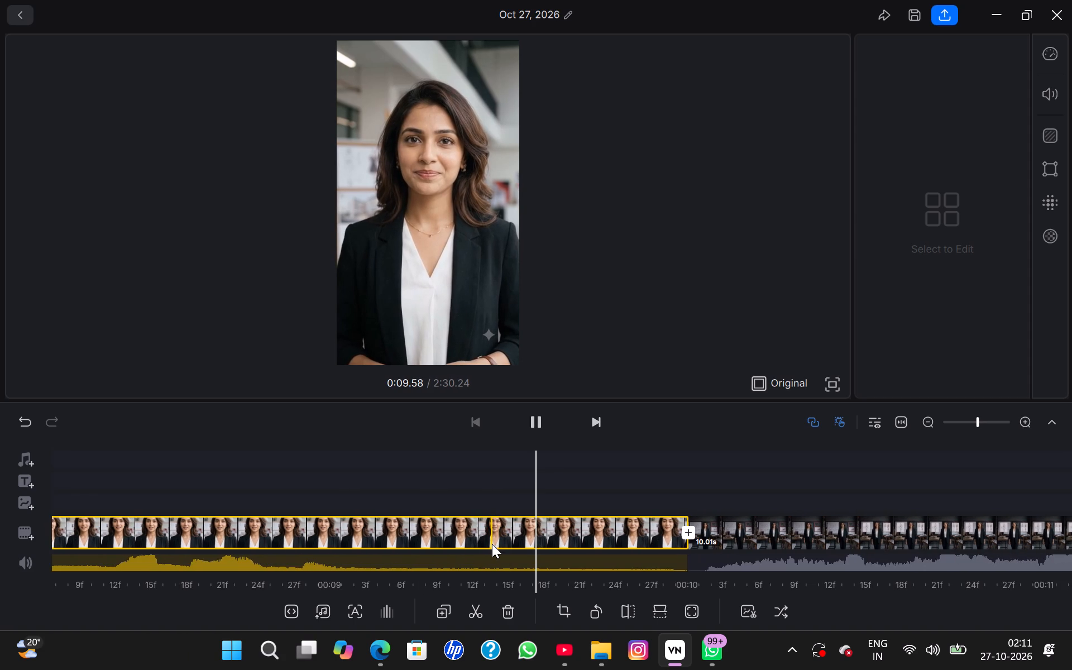
scroll(492, 544, right, 20)
scroll(492, 544, right, 20)
scroll(492, 544, right, 12)
scroll(492, 544, left, 3)
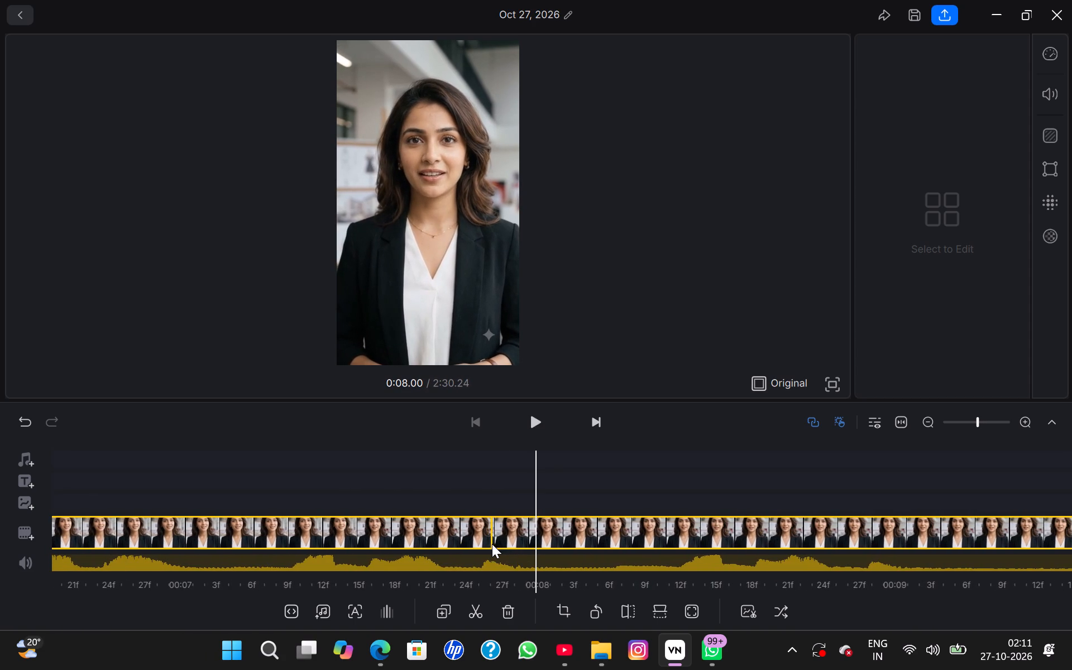
scroll(492, 544, left, 1)
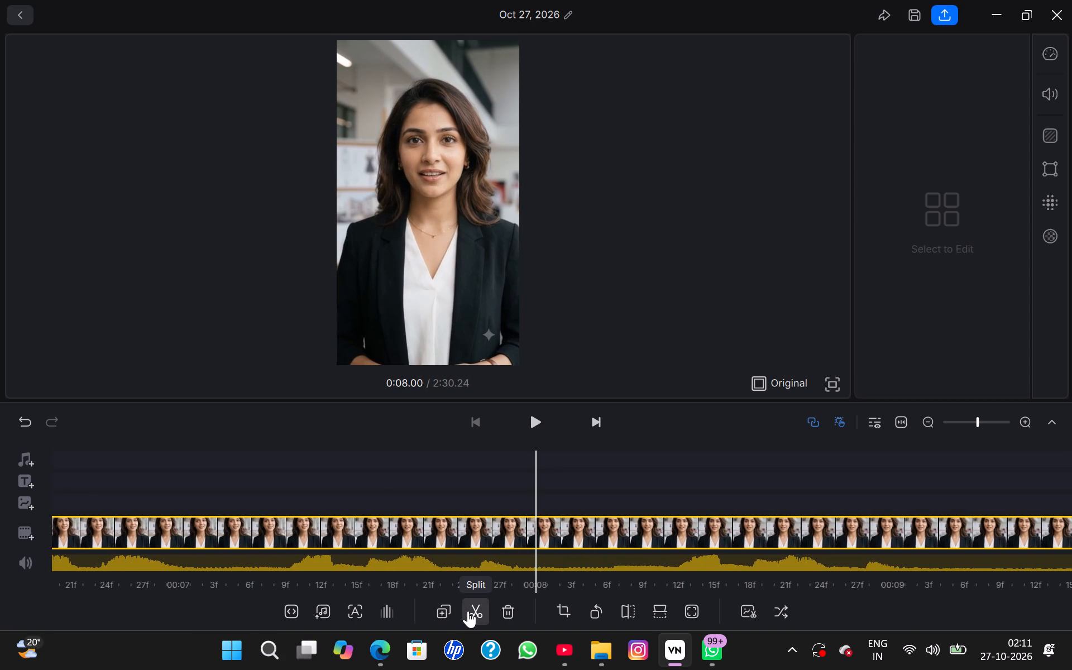
scroll(468, 611, right, 20)
scroll(468, 611, right, 9)
scroll(519, 480, right, 20)
scroll(519, 480, right, 15)
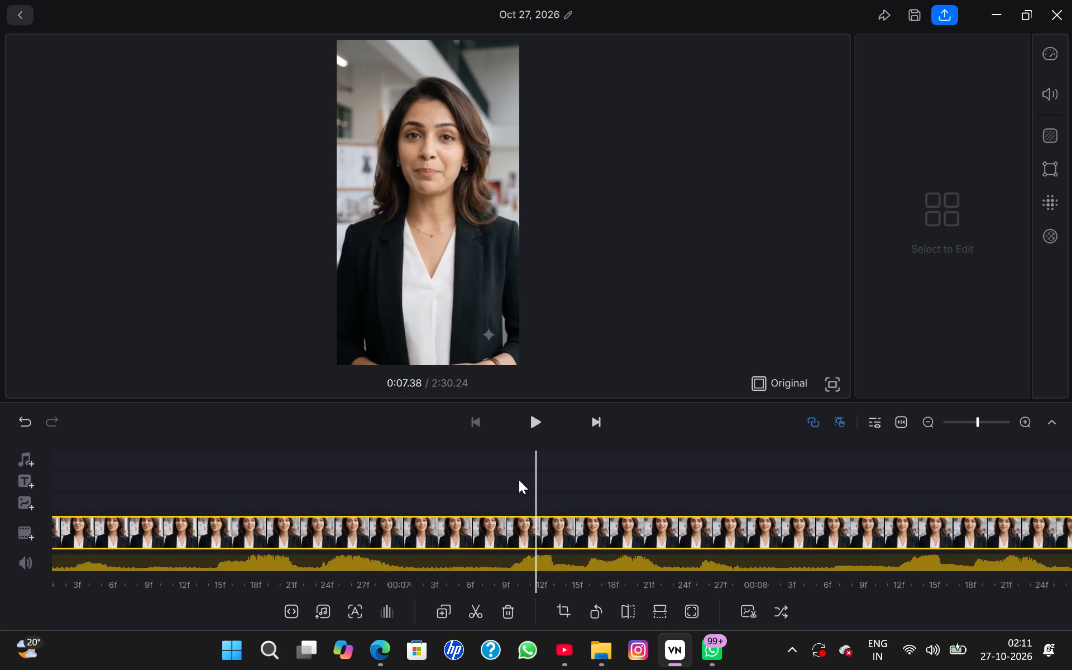
scroll(519, 480, right, 20)
scroll(519, 480, right, 20)
scroll(519, 480, right, 20)
key(space)
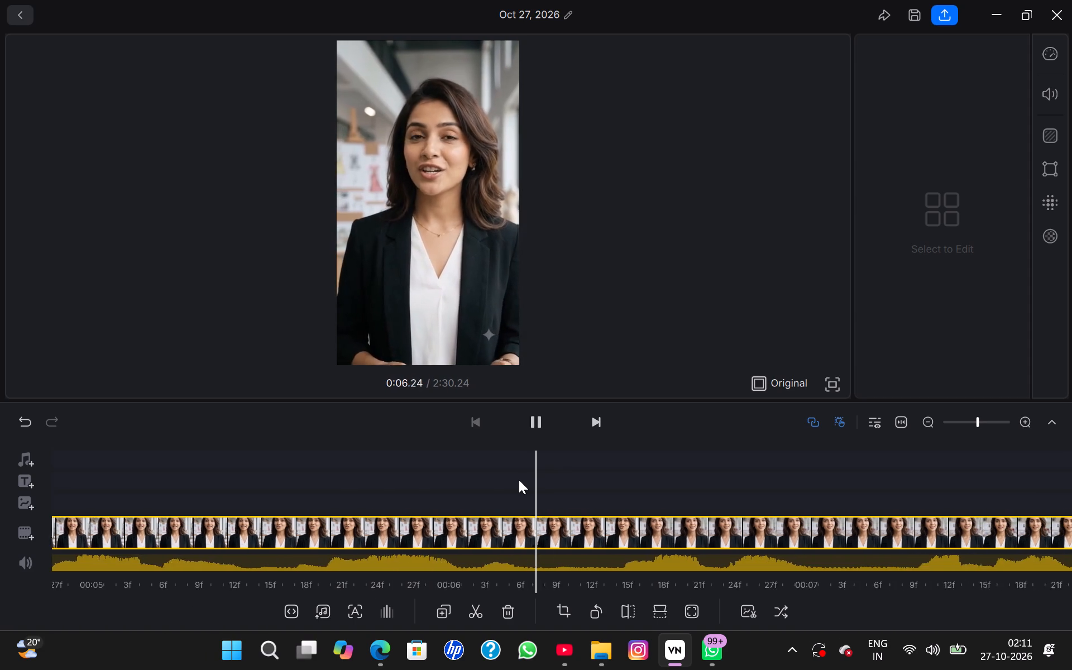
key(space)
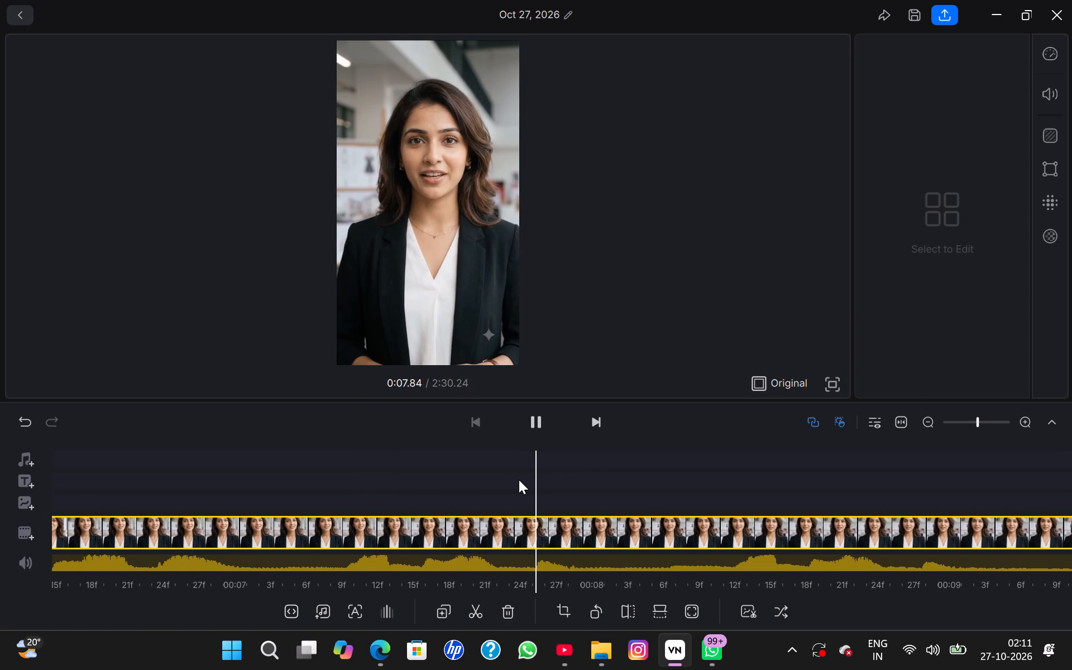
click(472, 610)
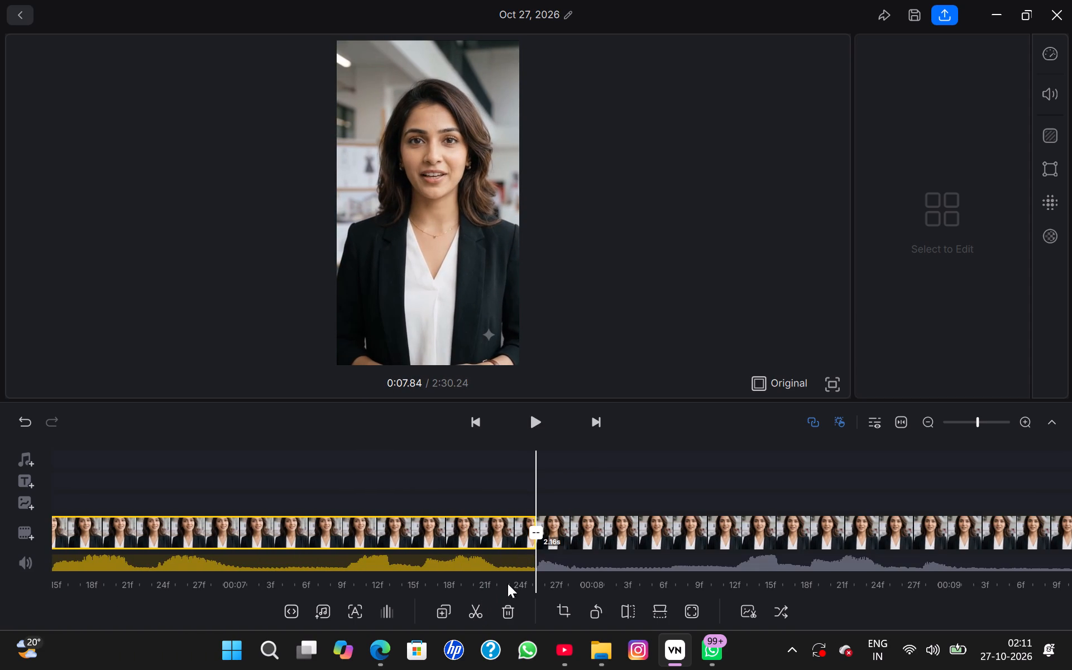
Split the opening presenter clip again at about 9.5 seconds, where she has stopped speaking.
key(space)
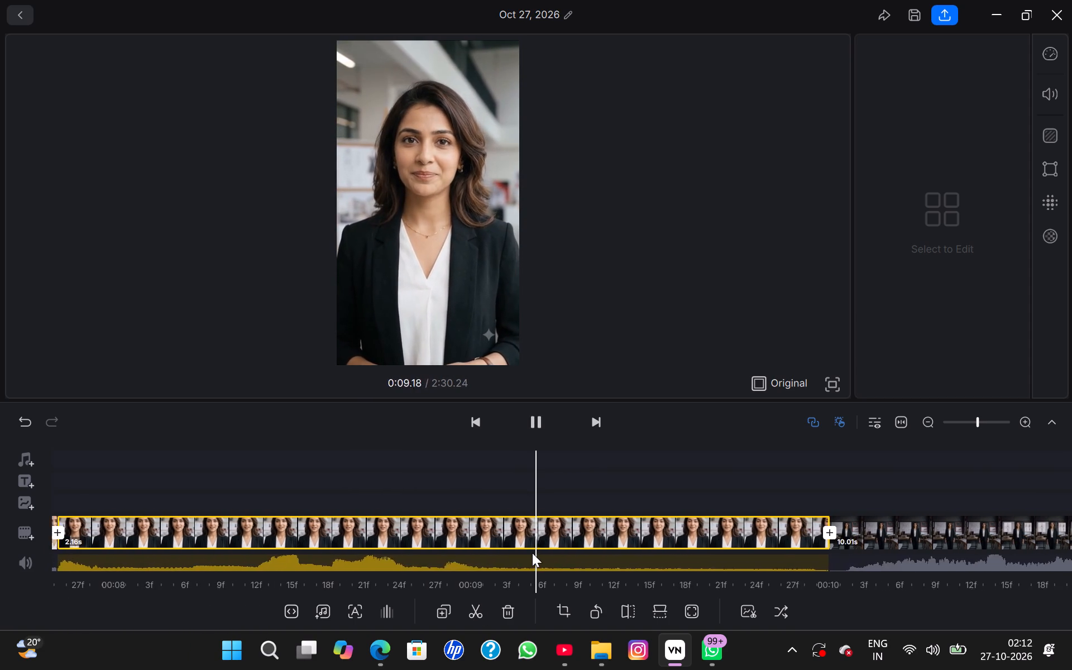
key(space)
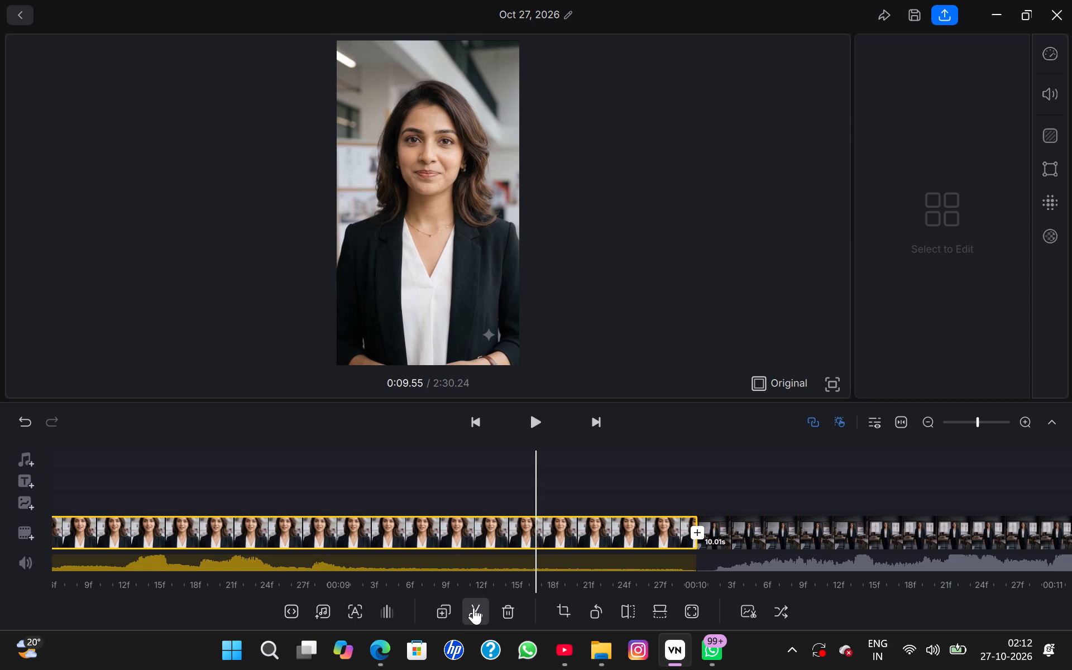
click(473, 607)
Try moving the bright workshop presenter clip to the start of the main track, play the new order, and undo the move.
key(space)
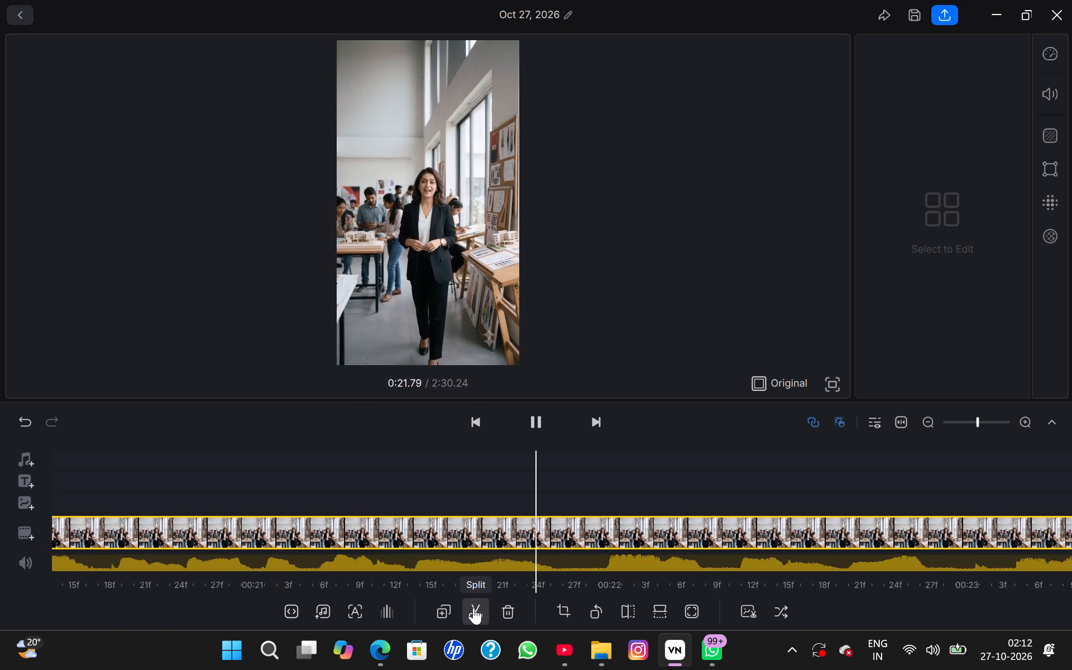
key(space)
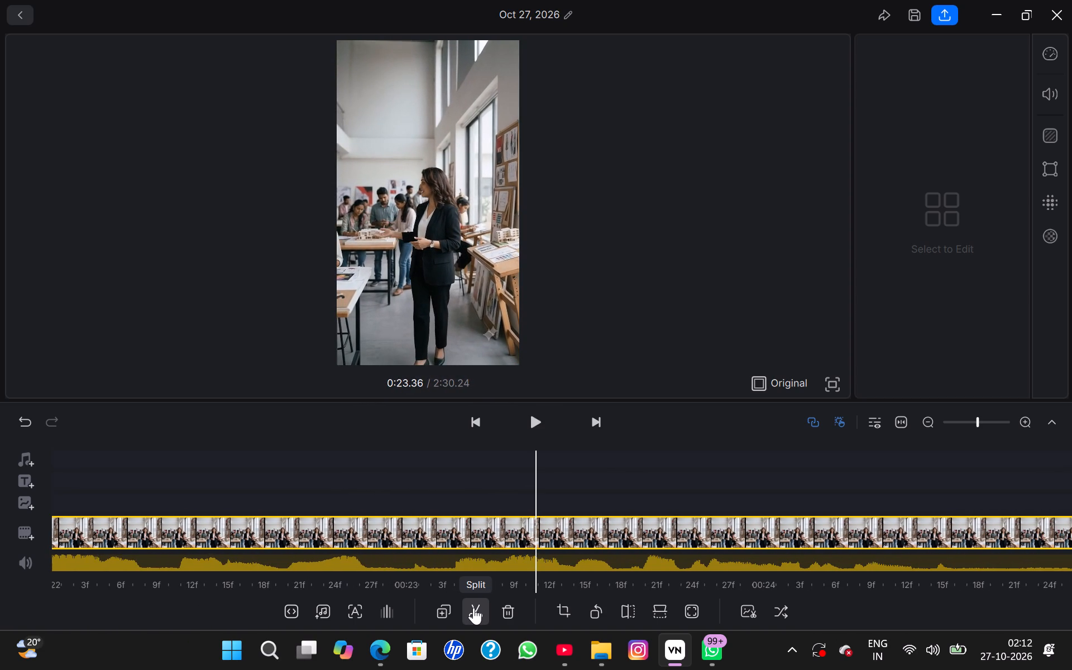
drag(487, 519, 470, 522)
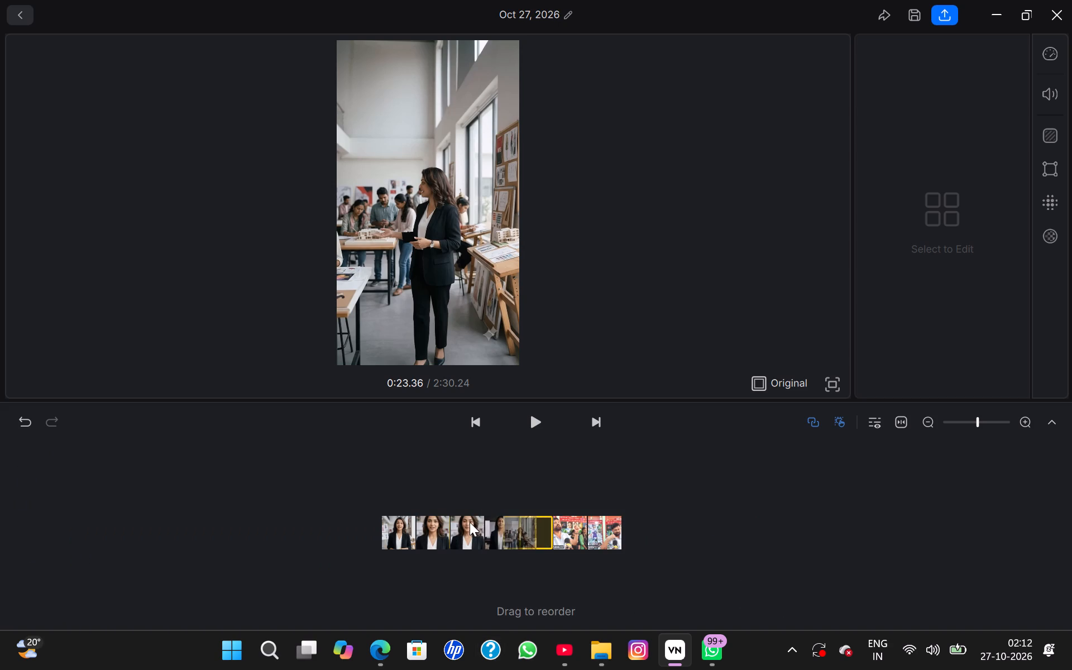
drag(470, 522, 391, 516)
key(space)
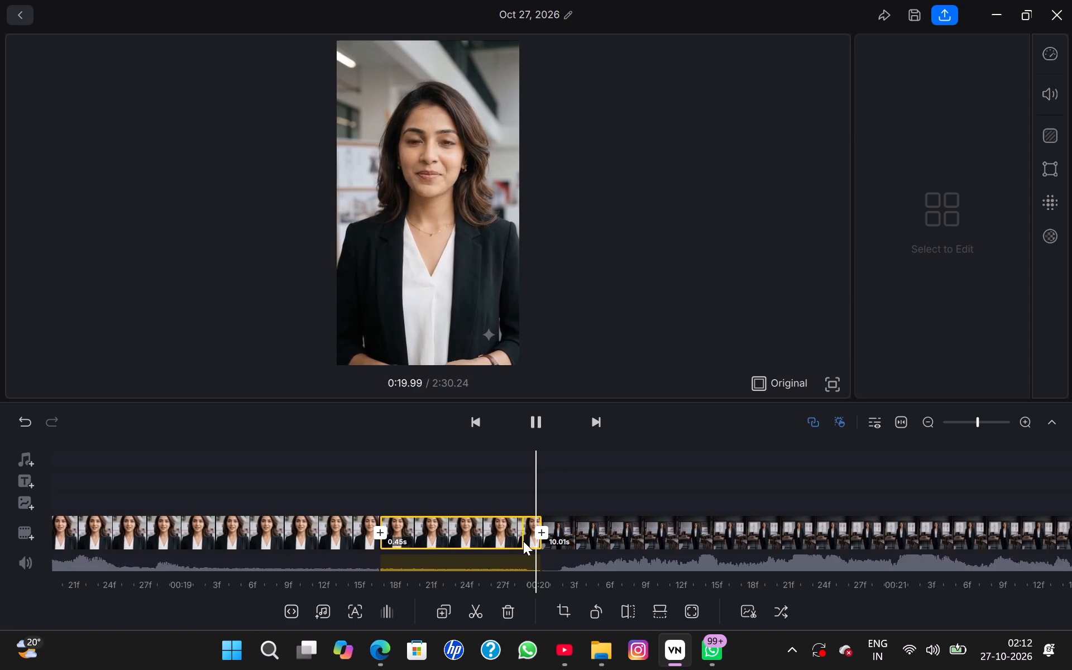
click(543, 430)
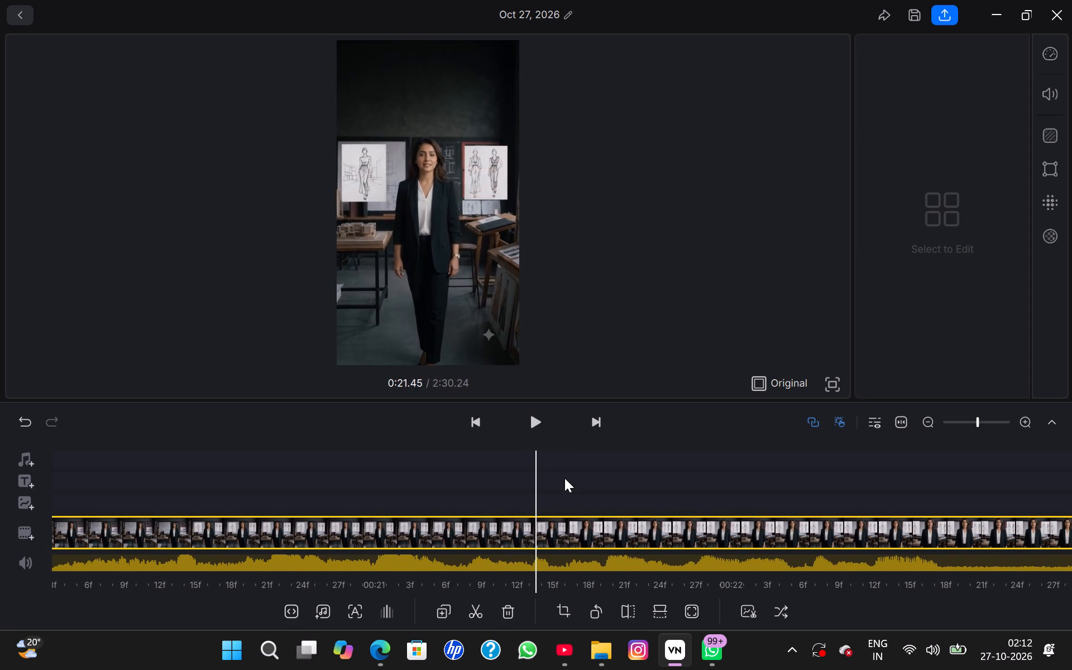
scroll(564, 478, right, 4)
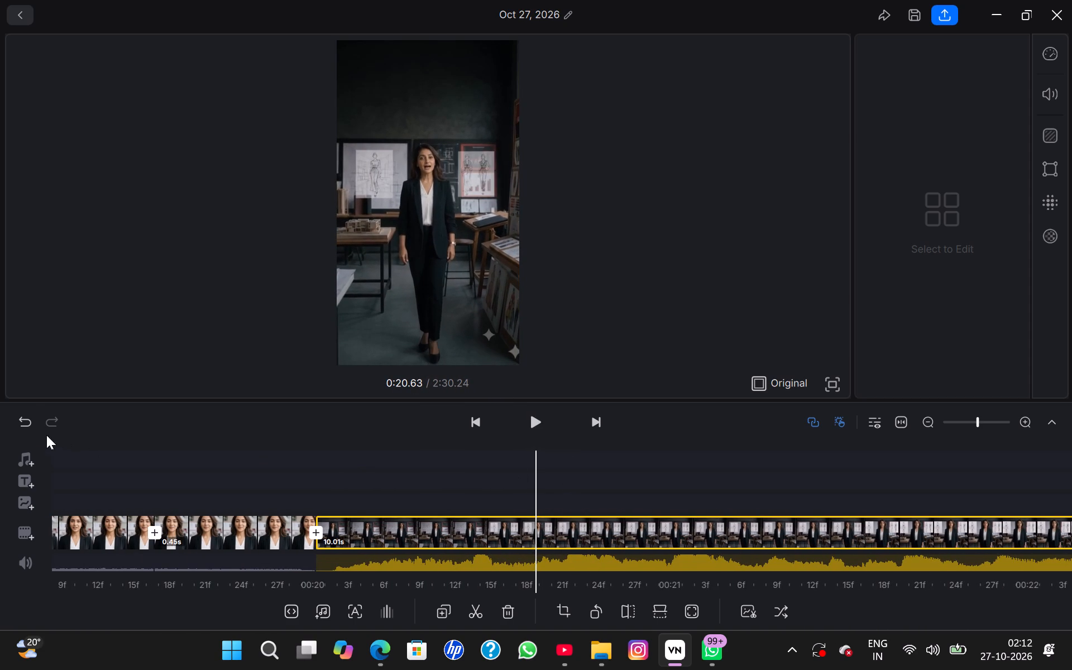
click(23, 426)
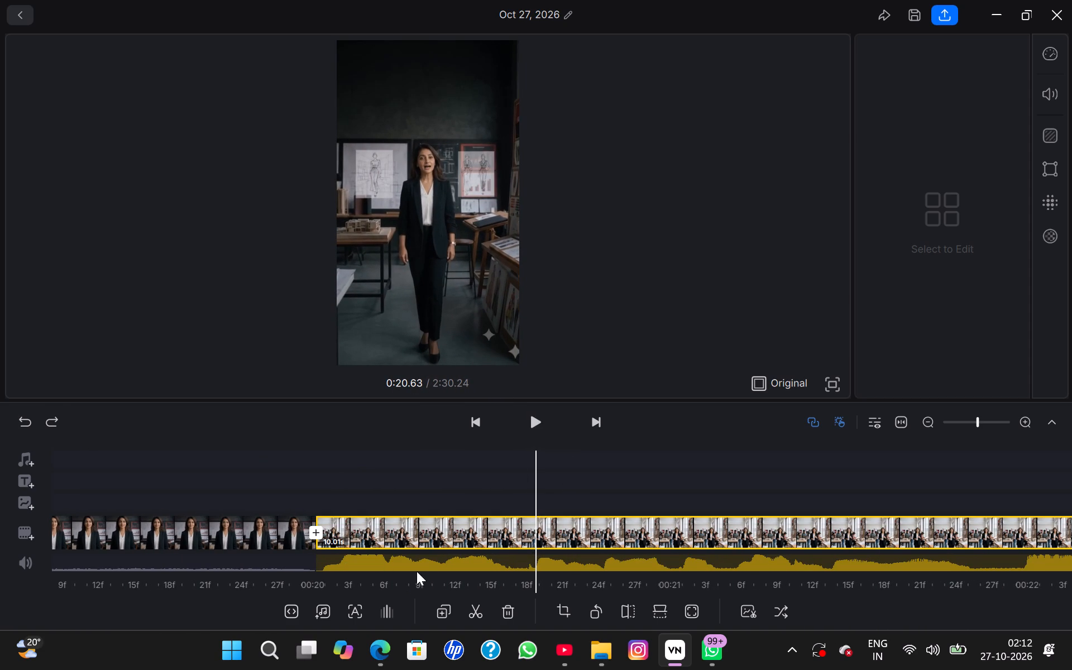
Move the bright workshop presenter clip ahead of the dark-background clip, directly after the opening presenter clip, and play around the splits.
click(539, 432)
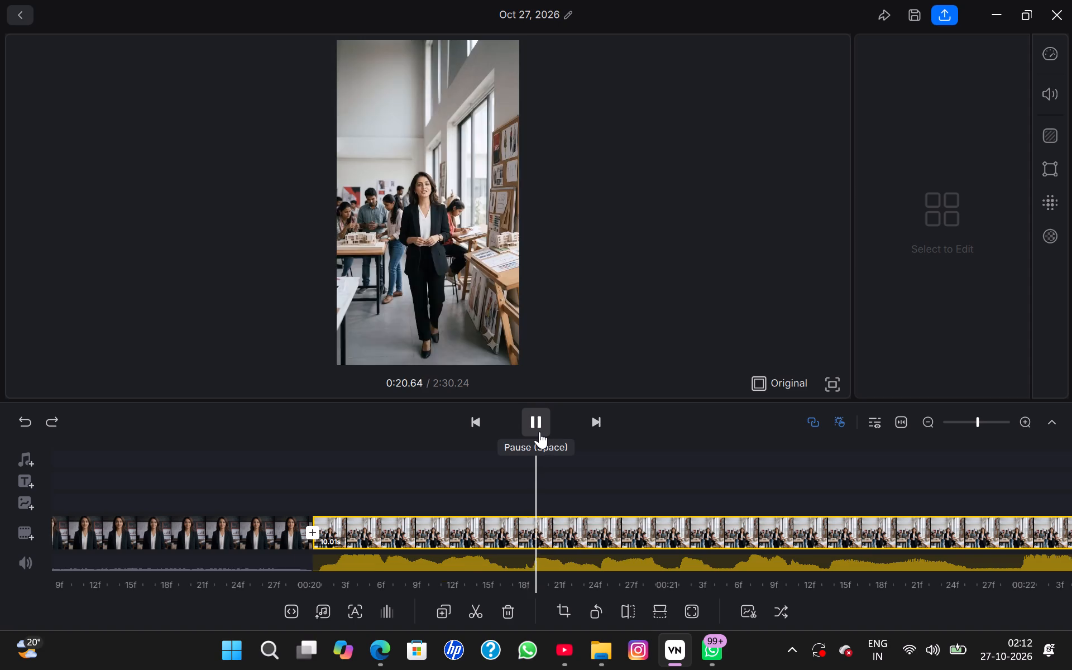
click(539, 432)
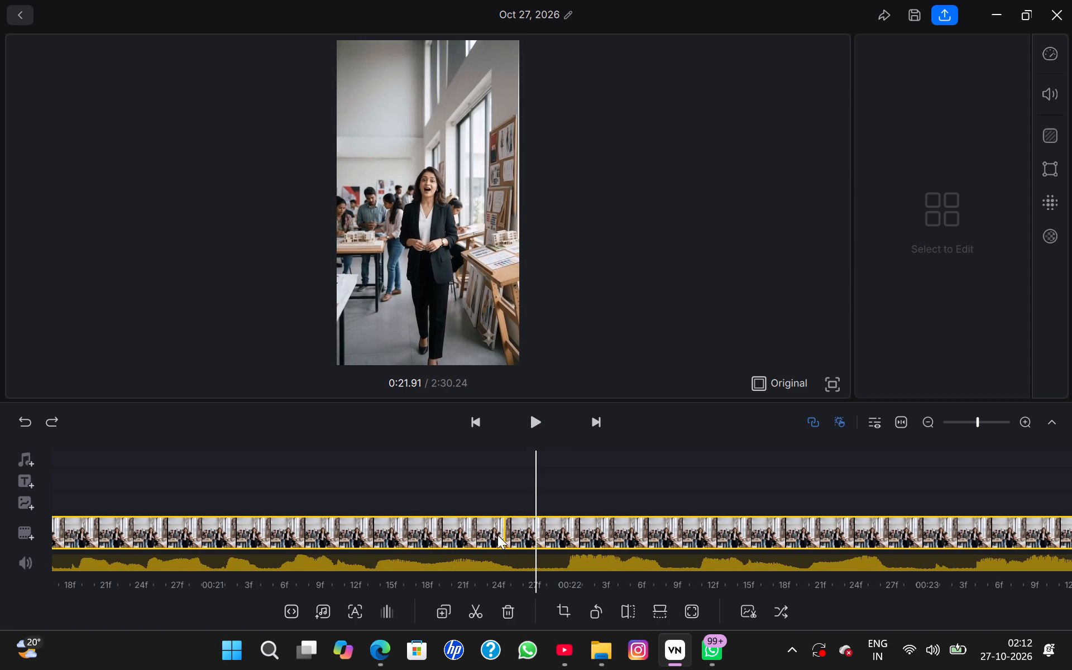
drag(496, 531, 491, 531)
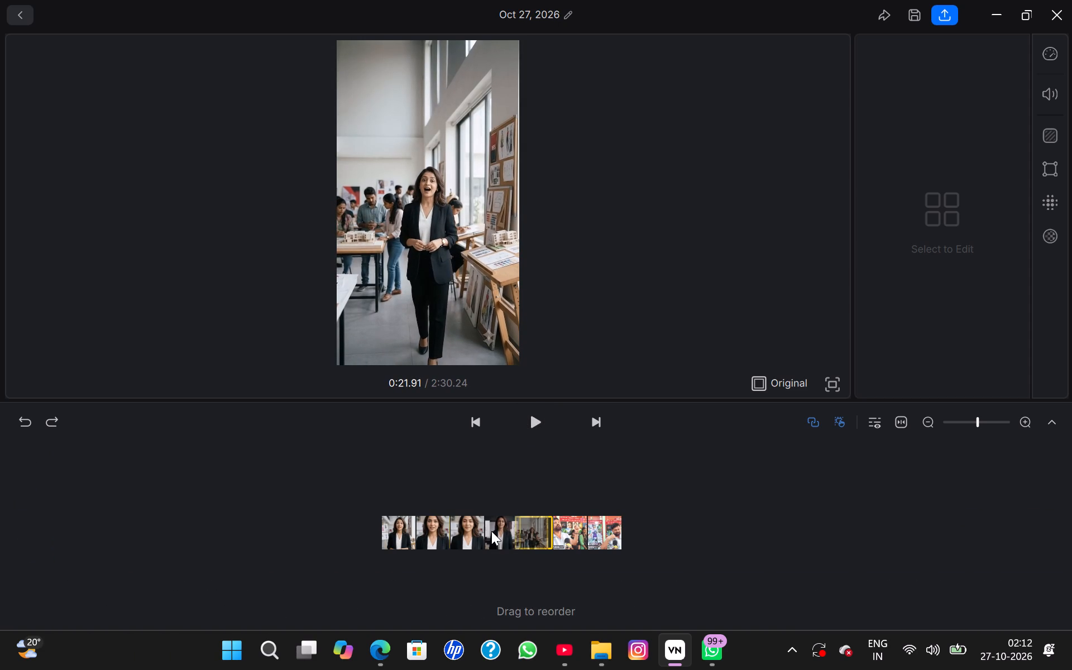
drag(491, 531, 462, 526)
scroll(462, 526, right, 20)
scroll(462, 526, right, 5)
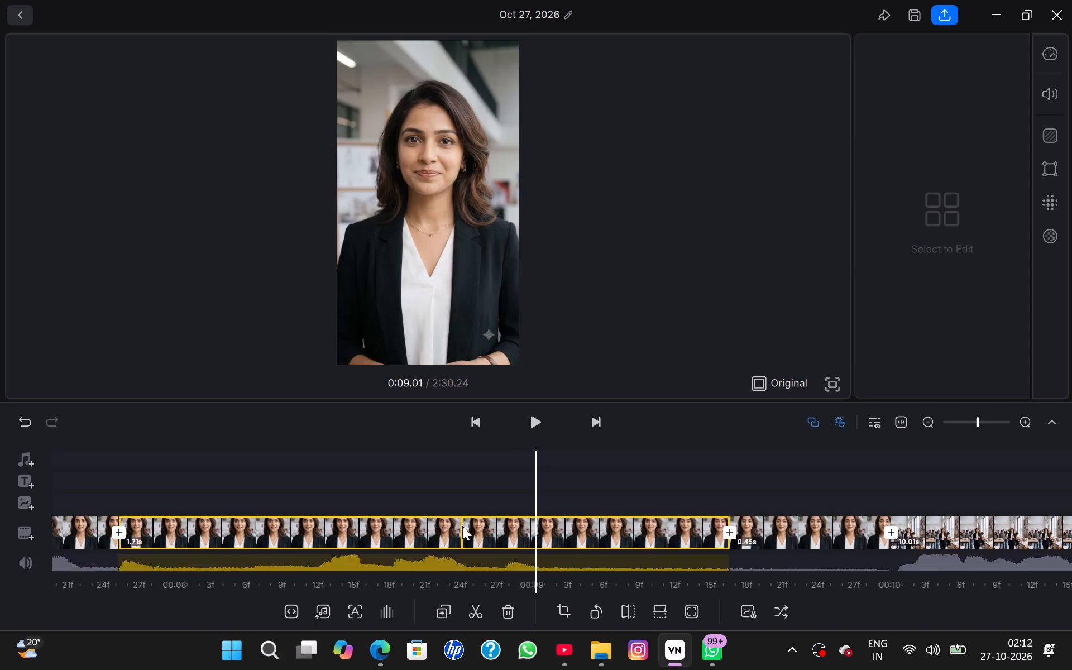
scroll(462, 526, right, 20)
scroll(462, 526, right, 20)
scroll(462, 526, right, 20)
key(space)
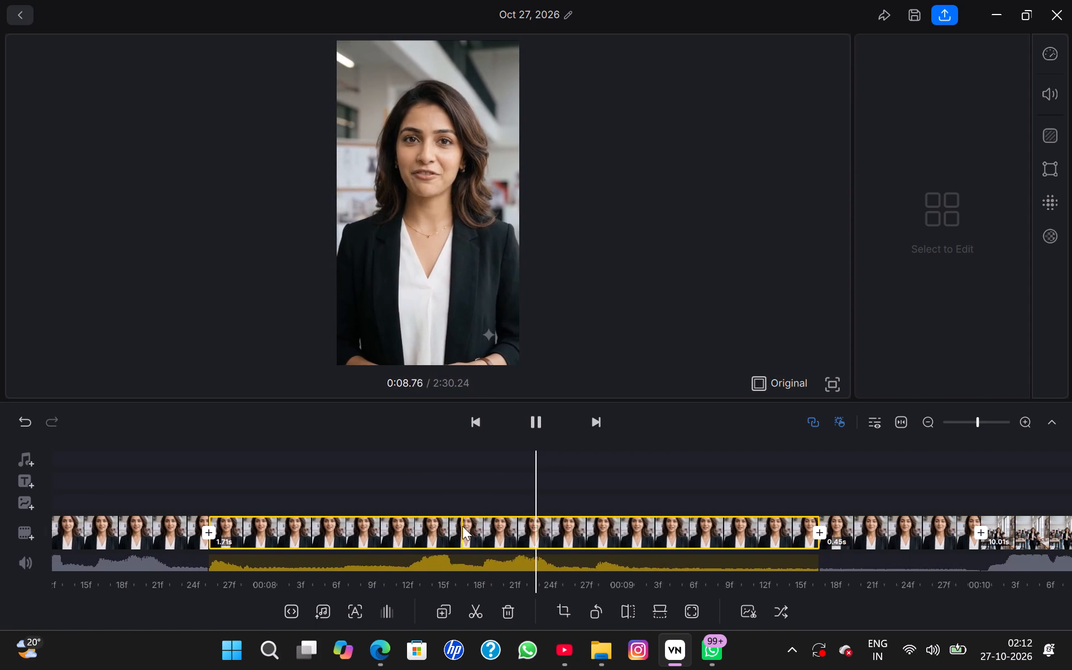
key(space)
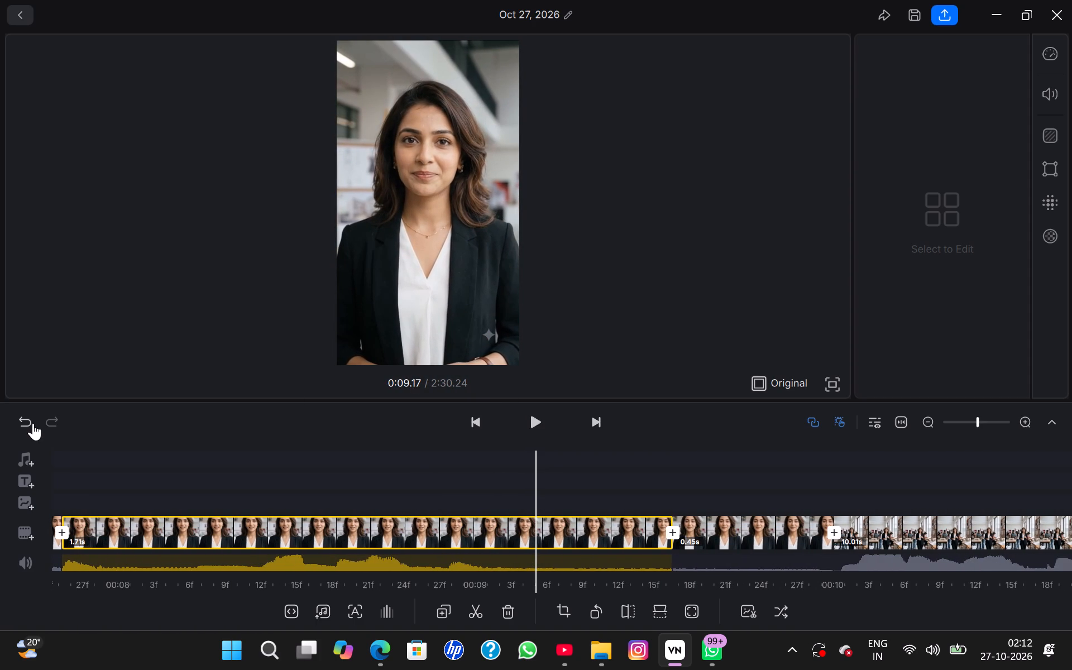
Undo the latest clip reorder, both splits in the opening presenter clip and the dark-background clip's move, keeping the interview footage's last edit.
click(22, 427)
click(22, 427)
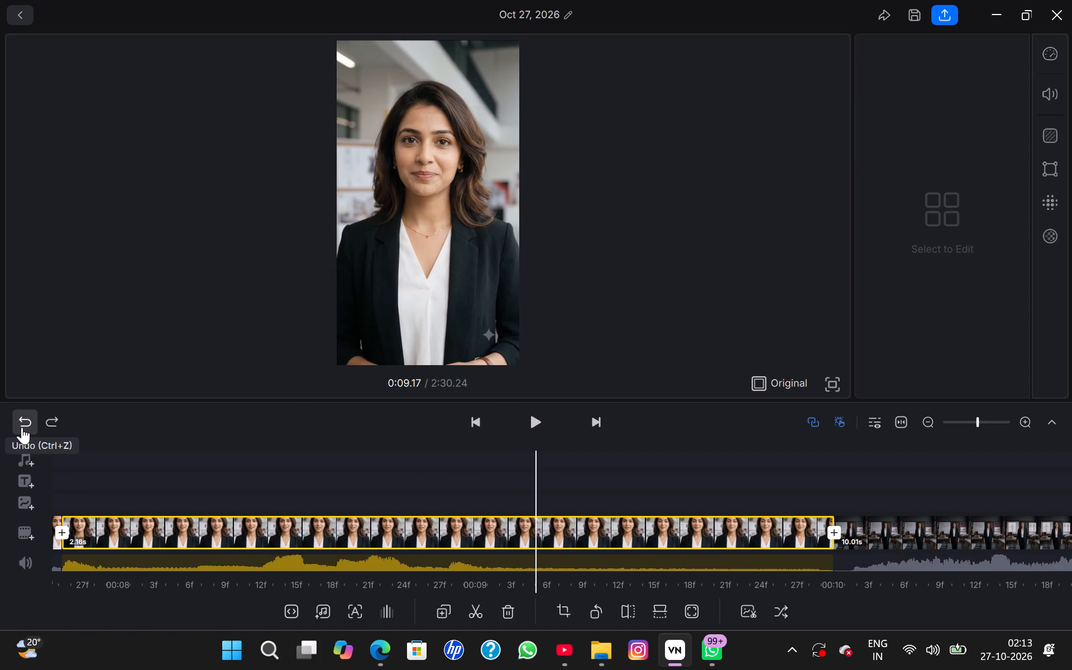
click(22, 427)
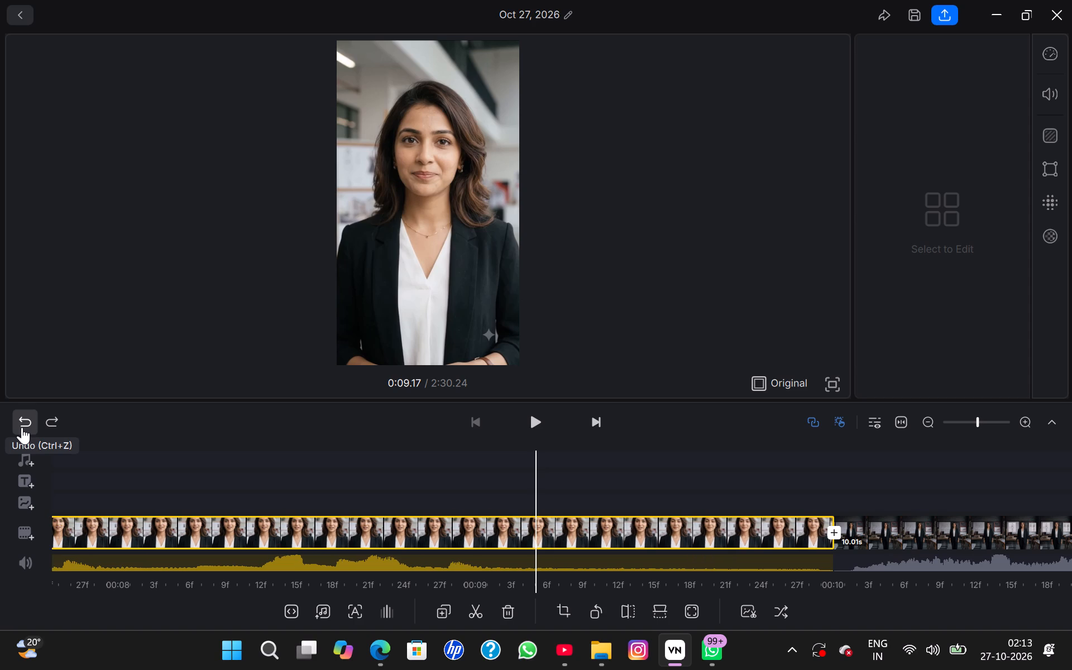
click(22, 427)
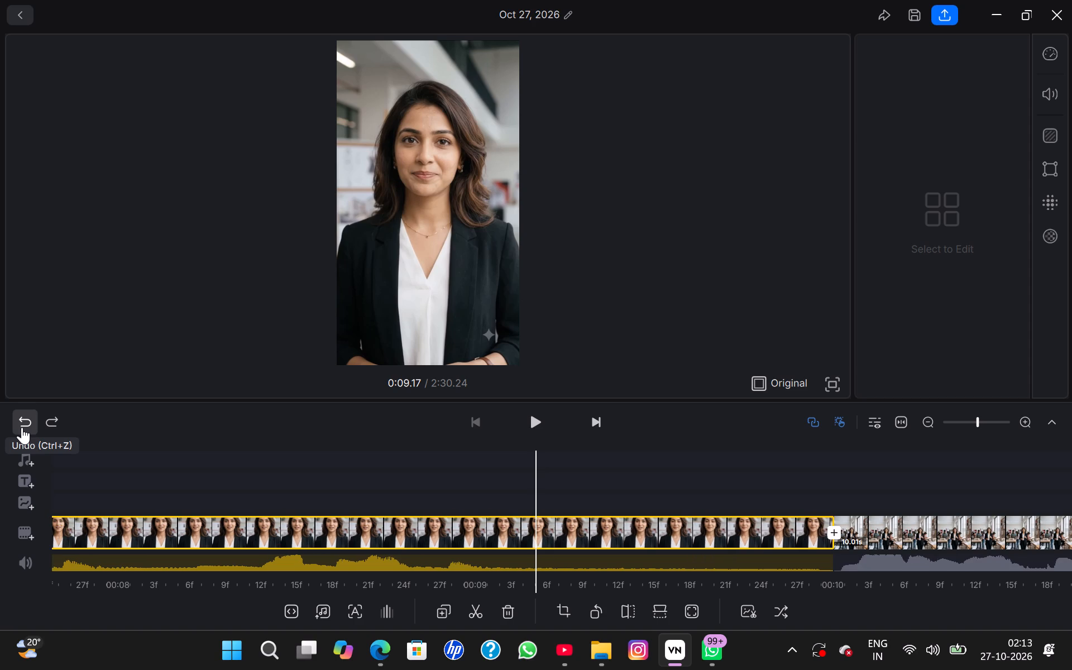
click(22, 427)
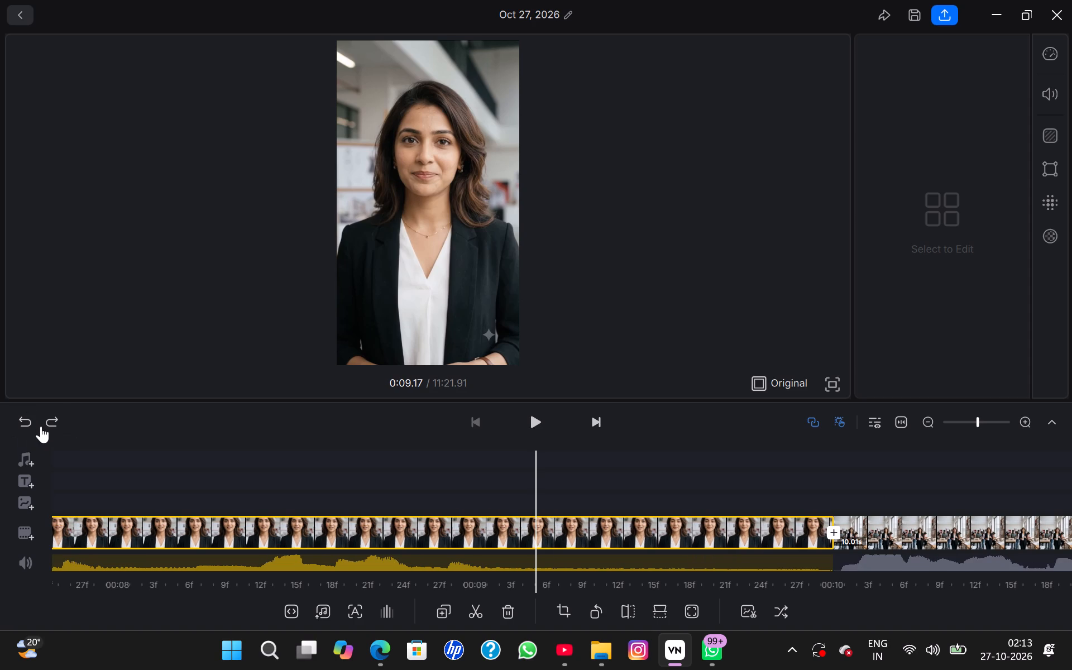
click(52, 420)
Play through the opening and workshop presenter clips up to the start of the interview footage.
scroll(315, 537, right, 20)
scroll(315, 537, right, 19)
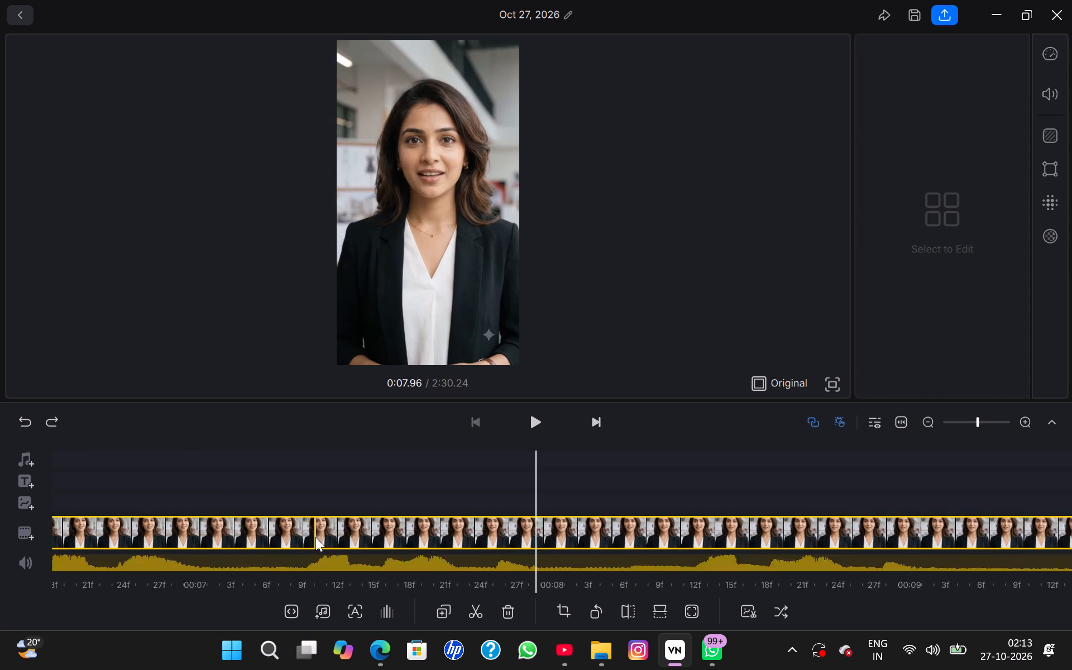
scroll(315, 537, right, 20)
scroll(315, 537, right, 20)
scroll(315, 537, right, 20)
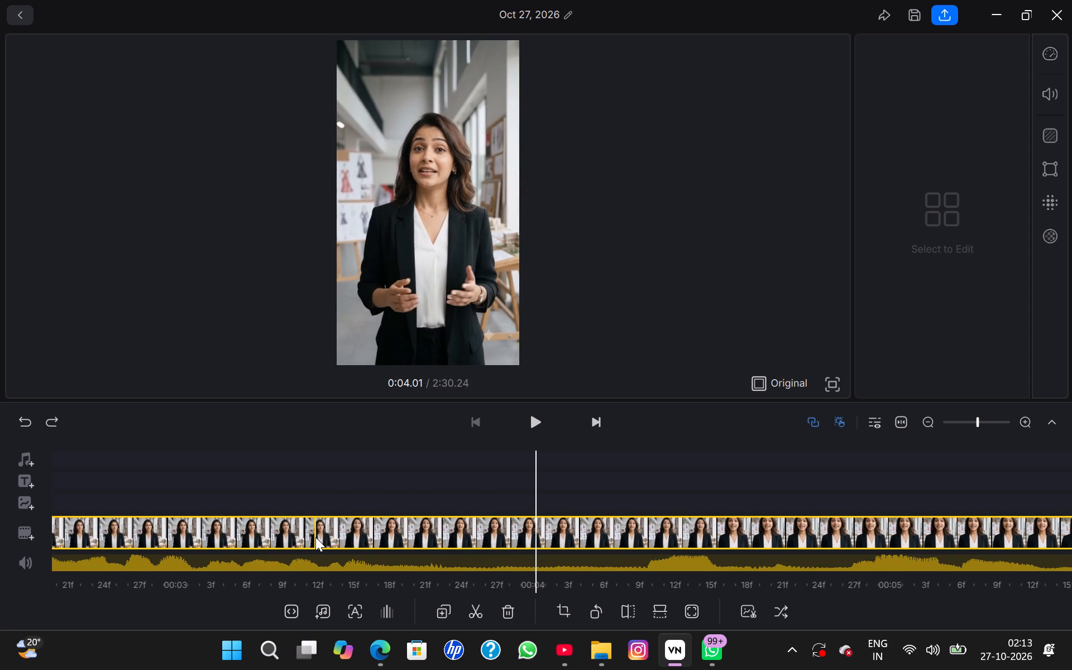
scroll(315, 537, left, 20)
scroll(315, 537, left, 20)
scroll(315, 537, left, 20)
key(space)
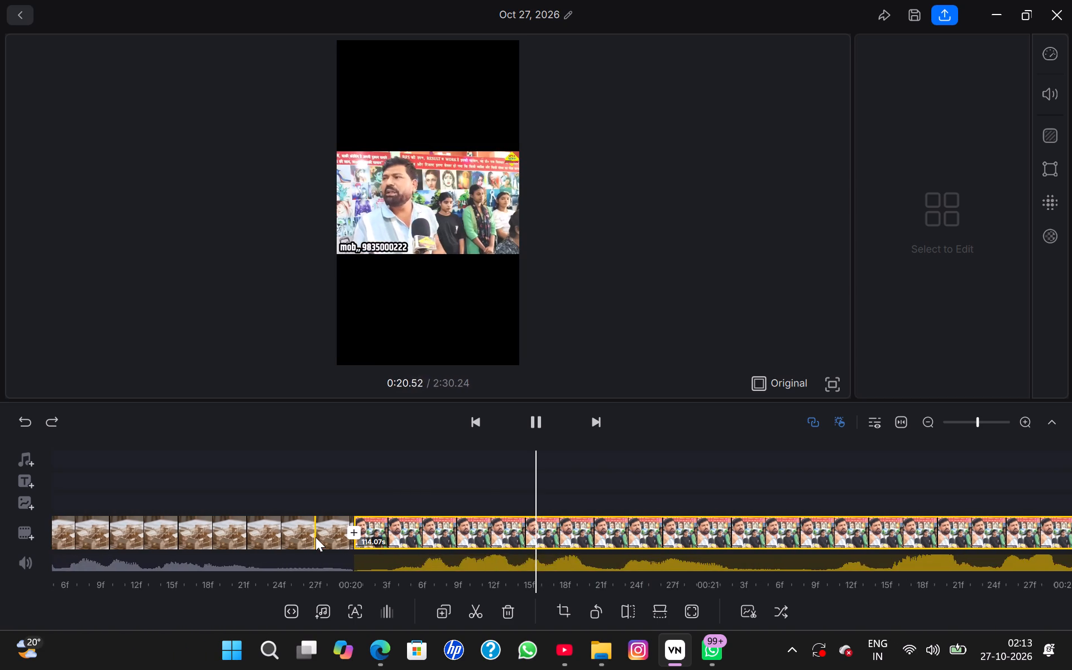
key(space)
scroll(229, 509, right, 3)
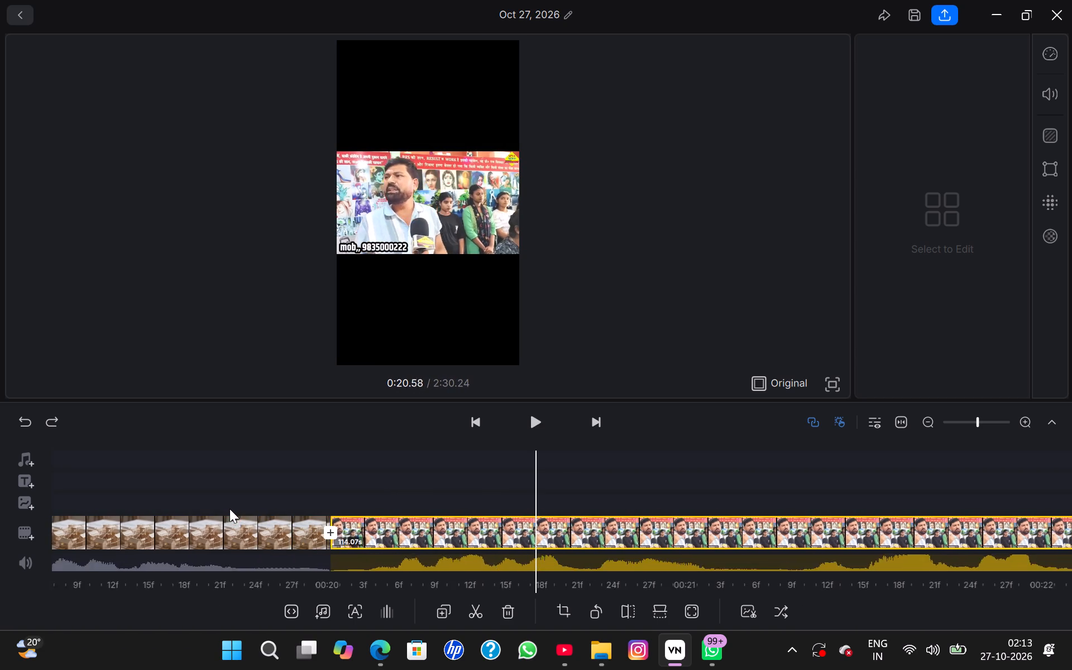
scroll(229, 509, right, 5)
drag(348, 538, 339, 537)
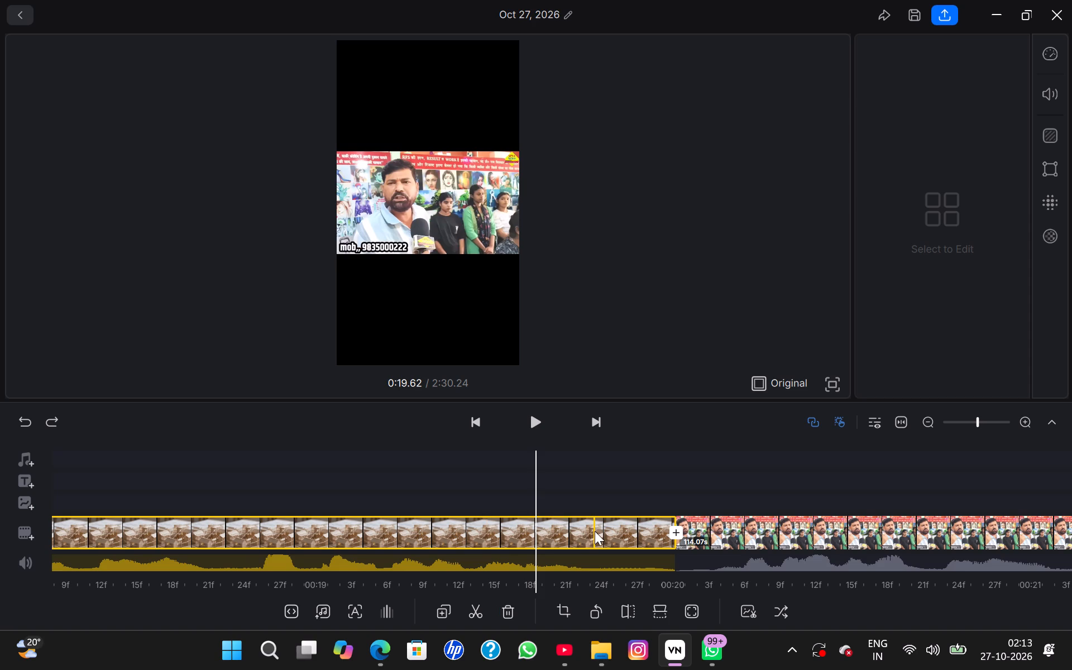
Move the dark-background presenter clip from the end of the main track to third place, between the workshop clip and the interview footage.
scroll(595, 531, left, 20)
scroll(595, 531, left, 20)
scroll(595, 531, left, 20)
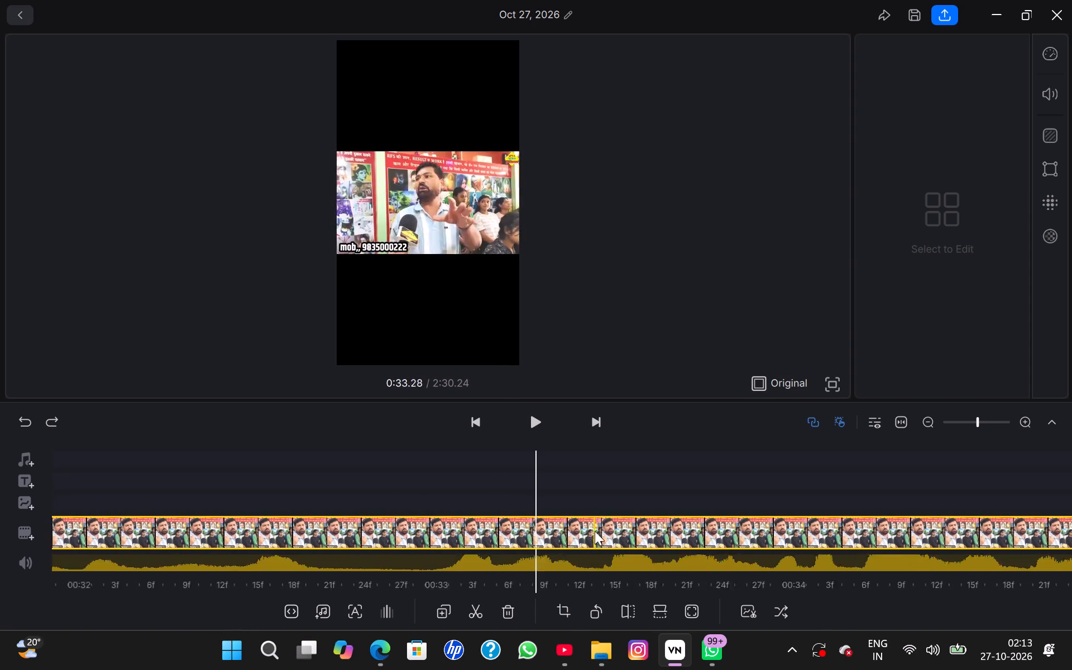
scroll(595, 531, left, 20)
scroll(595, 531, left, 20)
scroll(595, 531, left, 20)
ctrl+scroll(595, 531, down, 5)
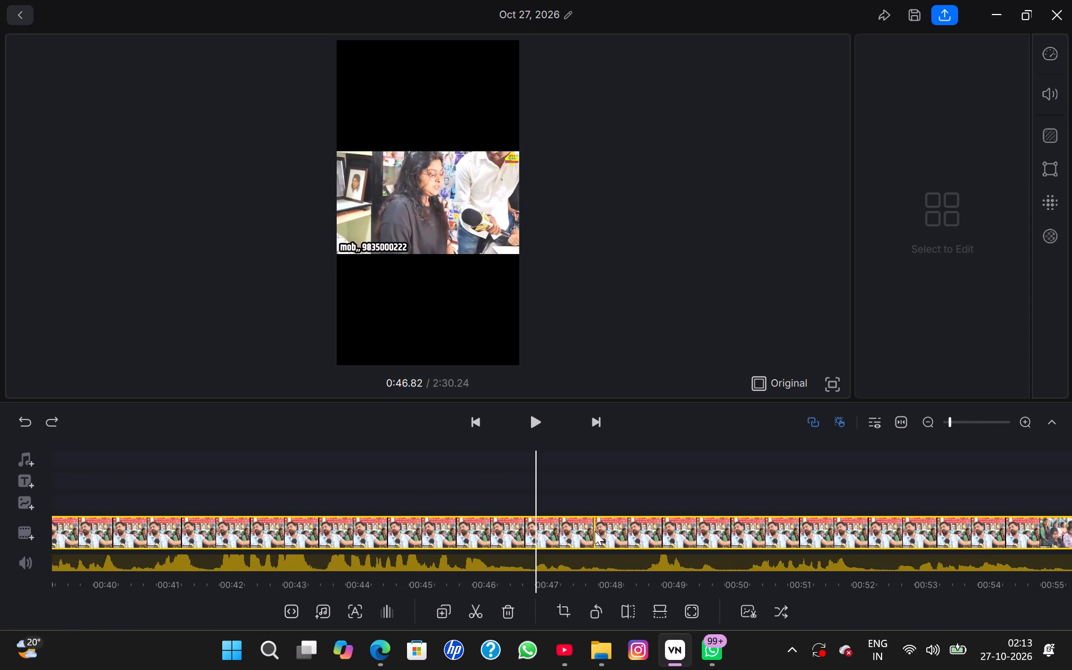
ctrl+scroll(595, 531, down, 3)
scroll(595, 531, up, 2)
ctrl+scroll(595, 531, down, 2)
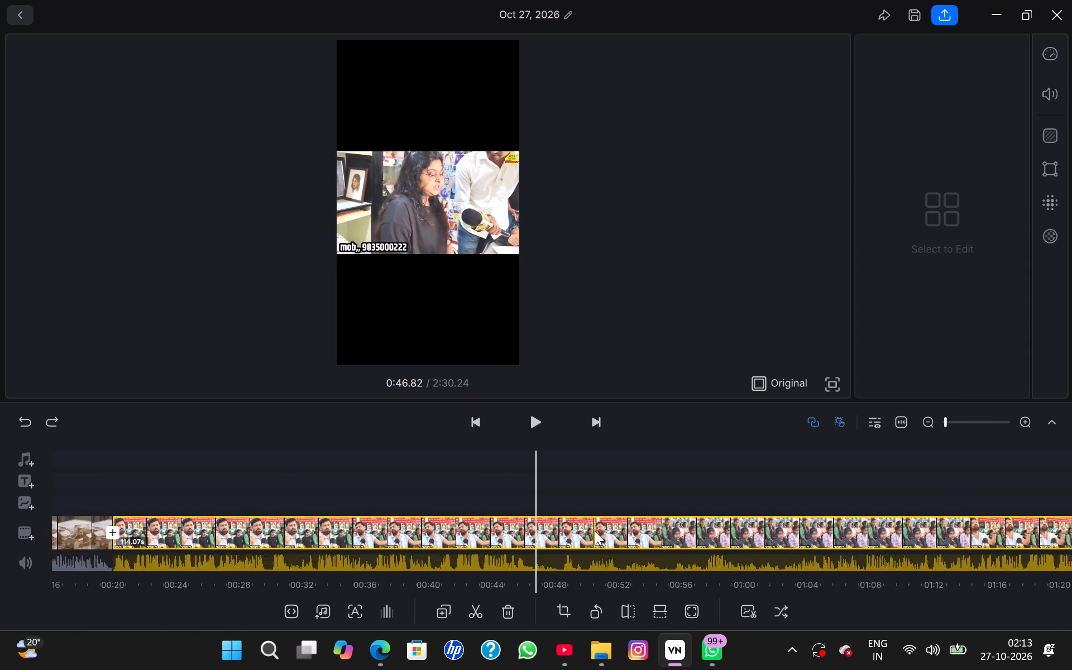
ctrl+scroll(595, 531, down, 2)
scroll(595, 531, up, 7)
ctrl+scroll(595, 531, down, 9)
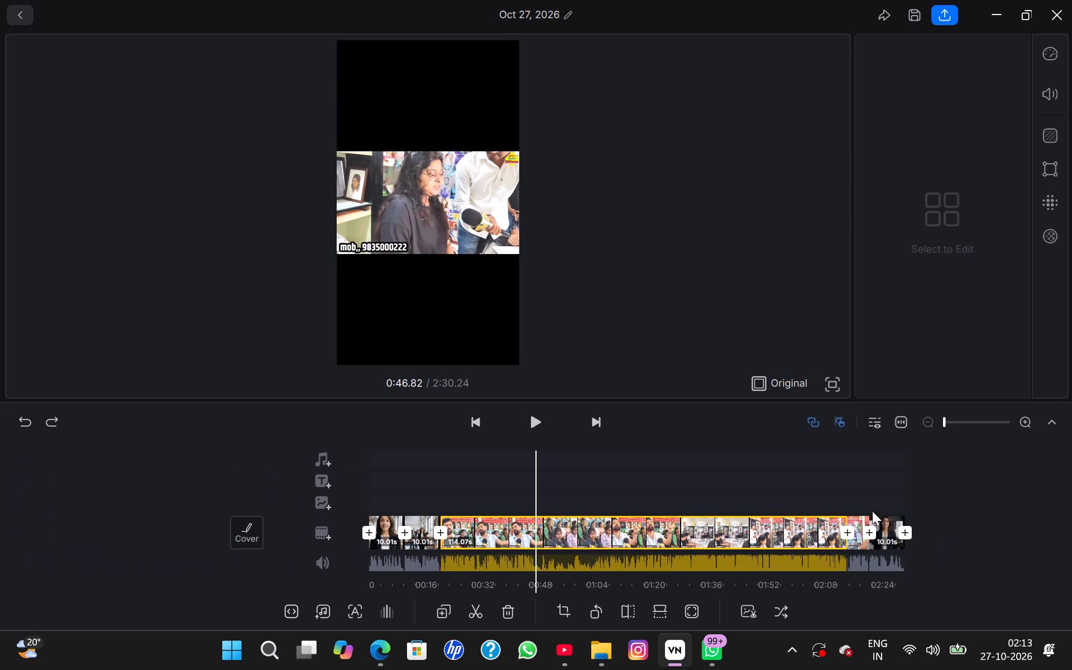
click(888, 525)
drag(889, 535, 839, 530)
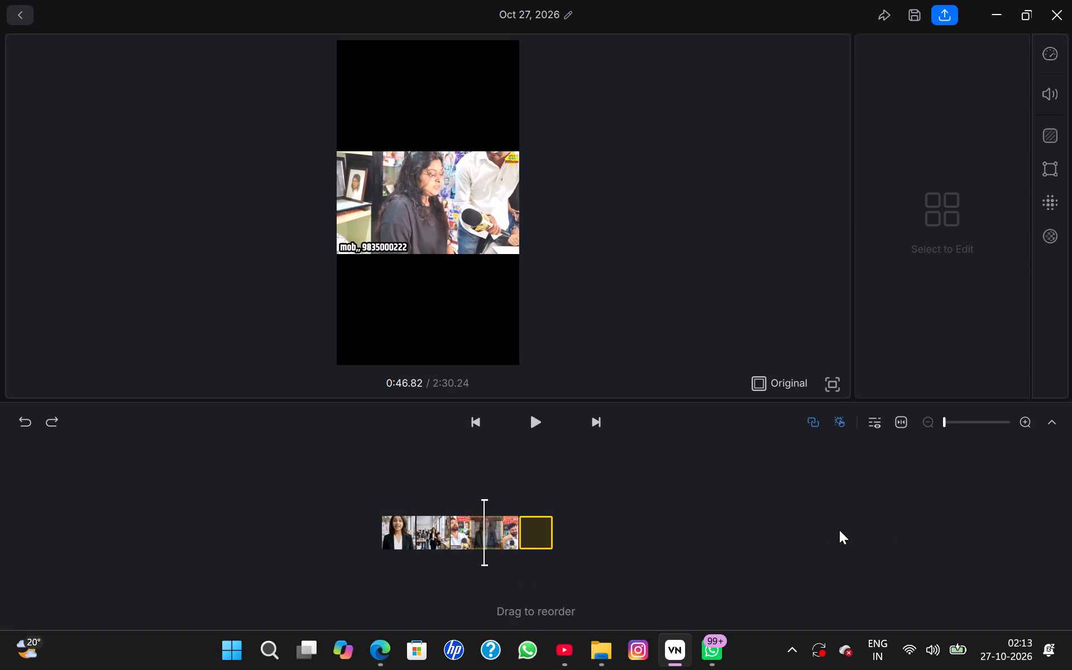
drag(839, 530, 815, 529)
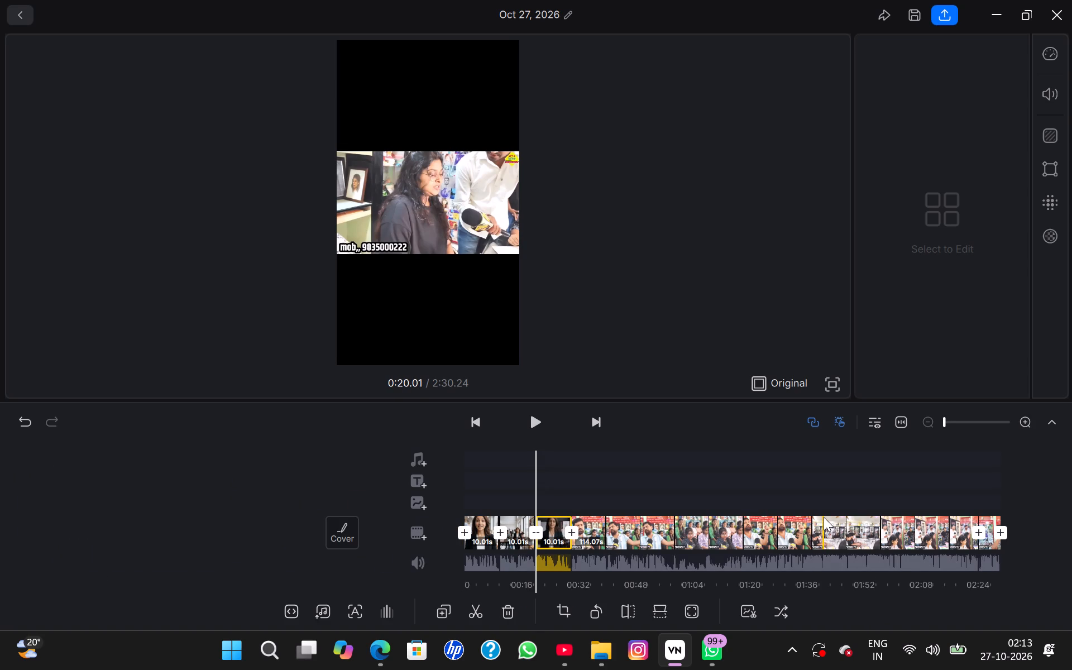
Play the second half of the opening presenter clip and split it at about 0:07.96.
ctrl+scroll(823, 482, up, 10)
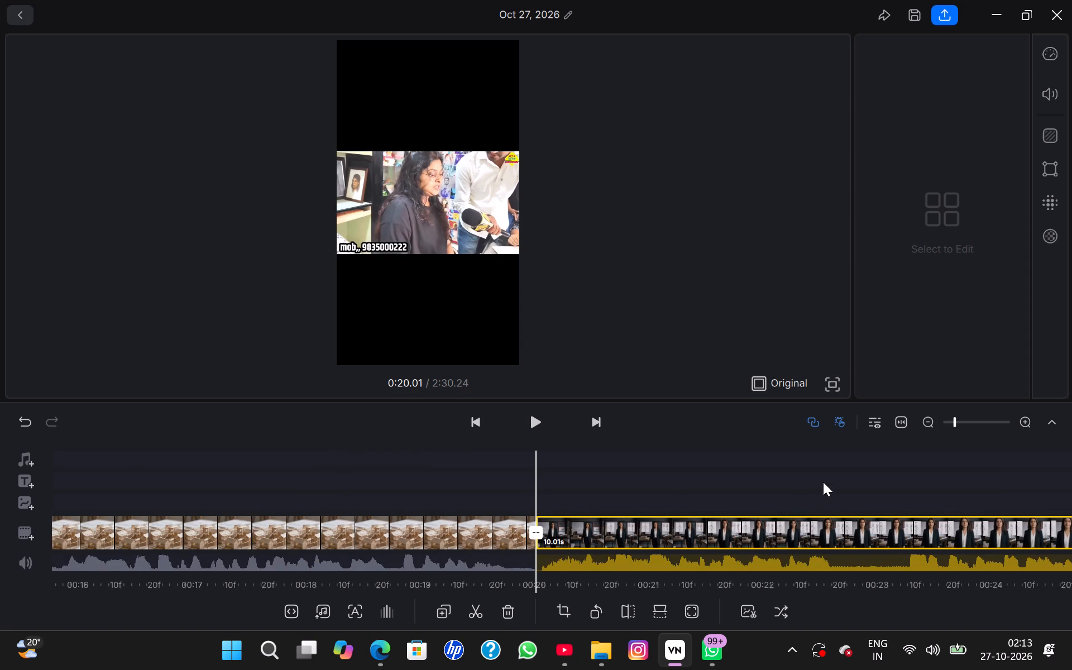
ctrl+scroll(823, 482, up, 2)
scroll(823, 482, up, 1)
scroll(823, 482, down, 1)
scroll(823, 482, up, 1)
ctrl+scroll(823, 482, up, 1)
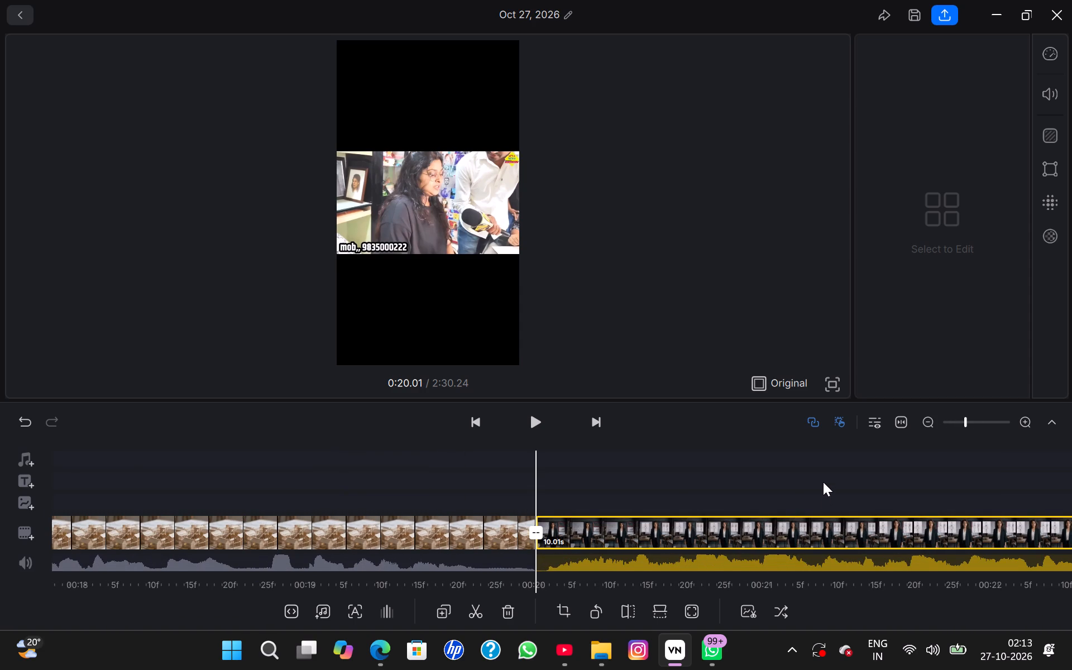
ctrl+scroll(823, 482, up, 4)
scroll(823, 482, right, 10)
scroll(823, 482, right, 13)
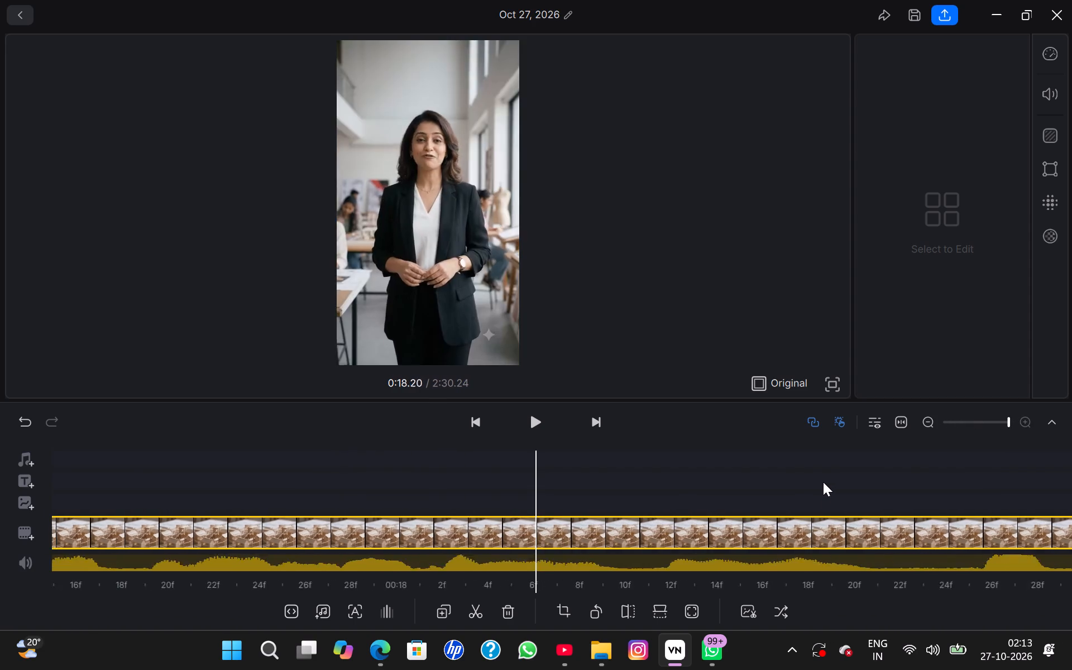
scroll(823, 482, right, 11)
scroll(823, 482, right, 11)
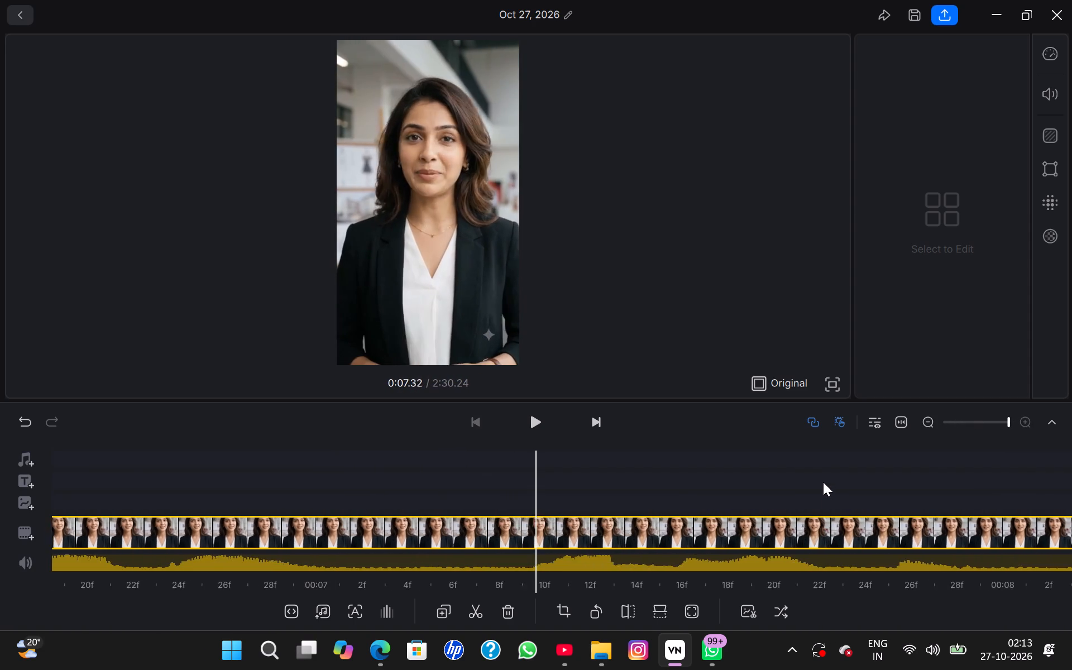
scroll(823, 482, right, 2)
key(space)
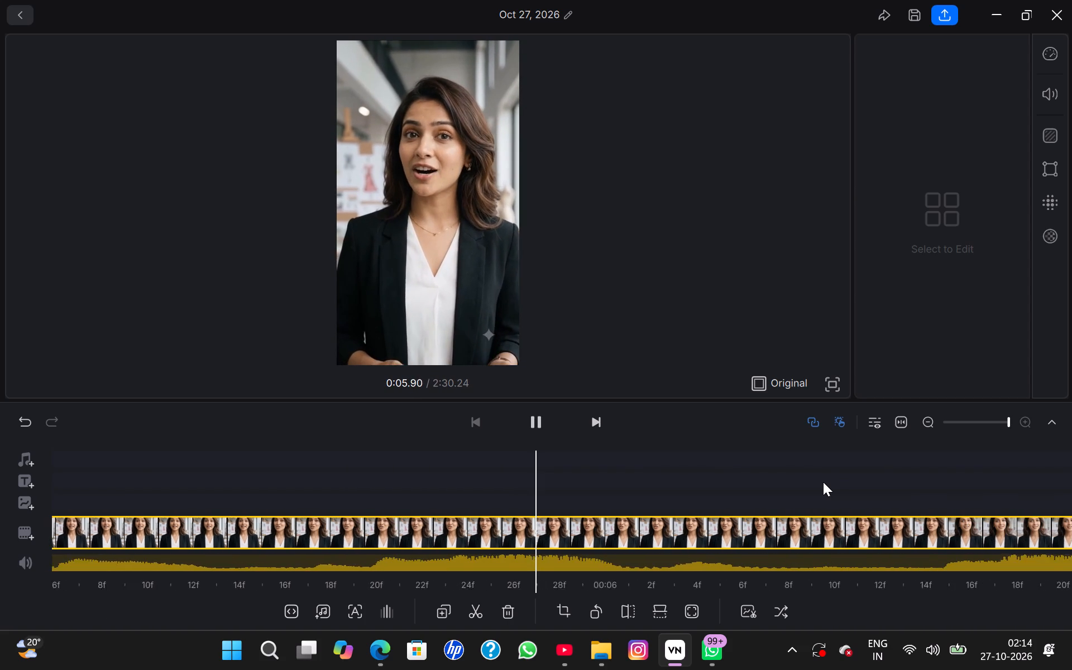
key(space)
key(space)
key(space)
key(space)
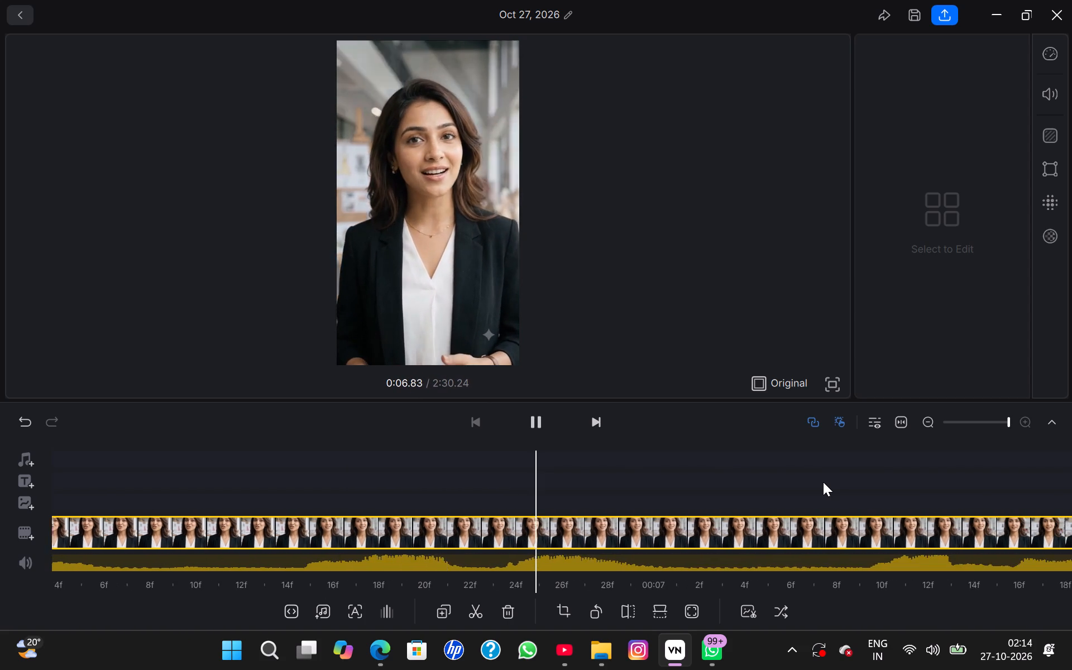
key(space)
key(space)
key(space)
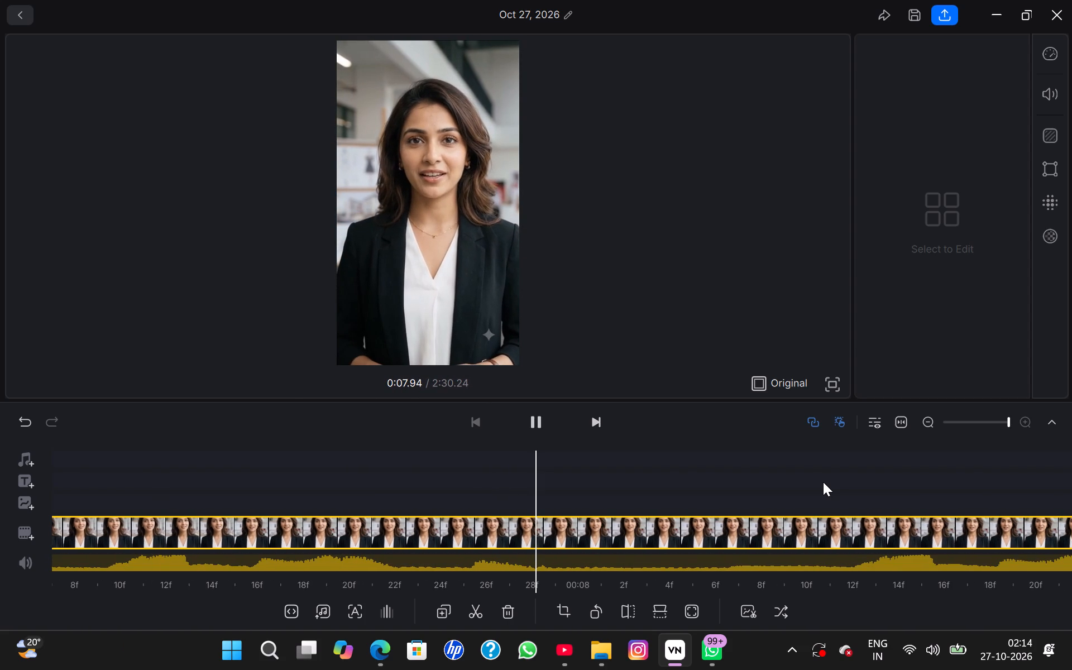
click(480, 614)
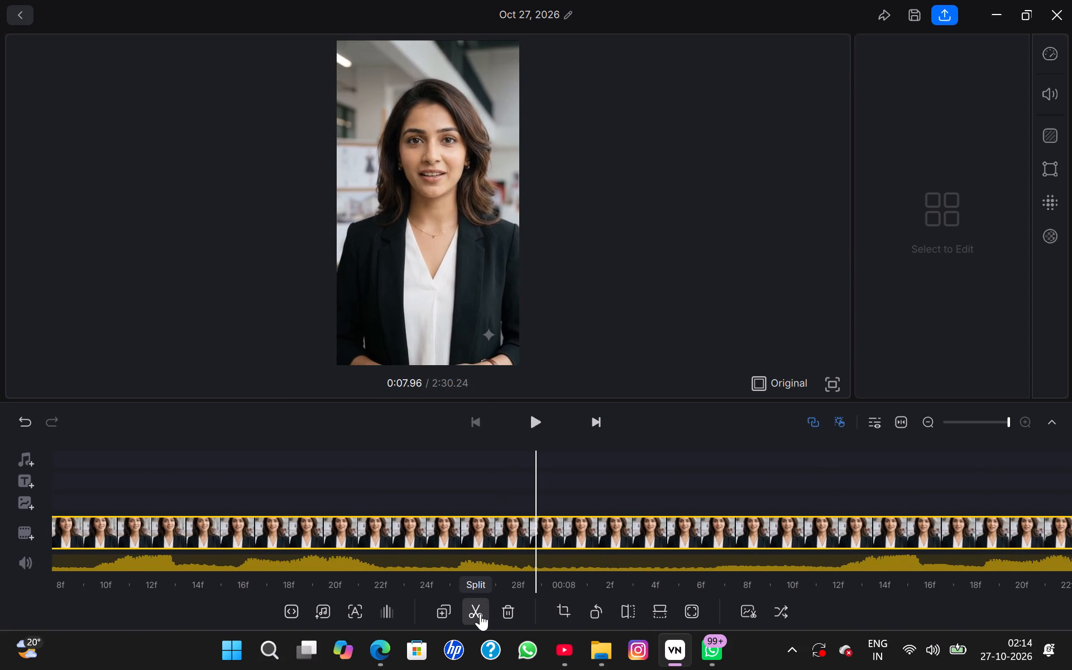
Check the opening clip's remainder after the split up to the workshop clip, and delete that remainder.
key(space)
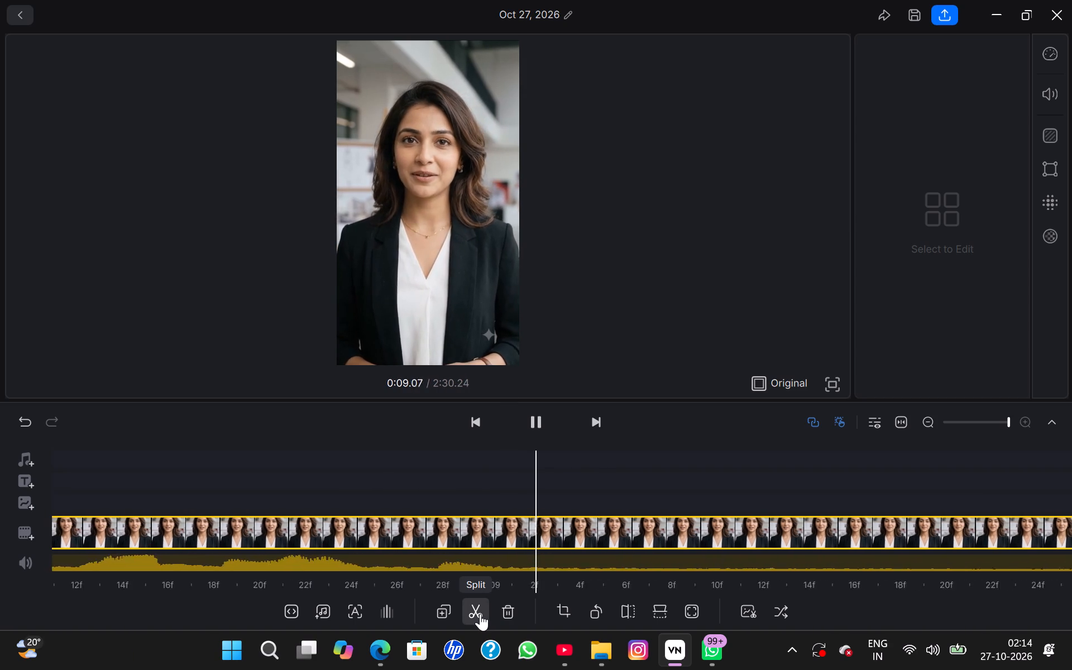
key(space)
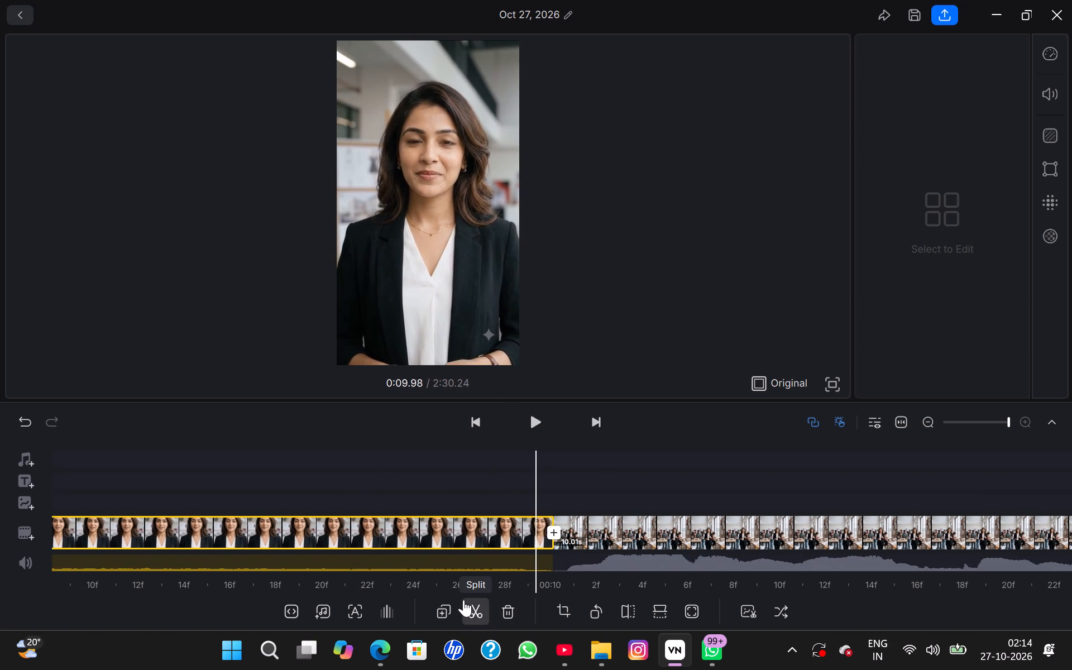
click(503, 616)
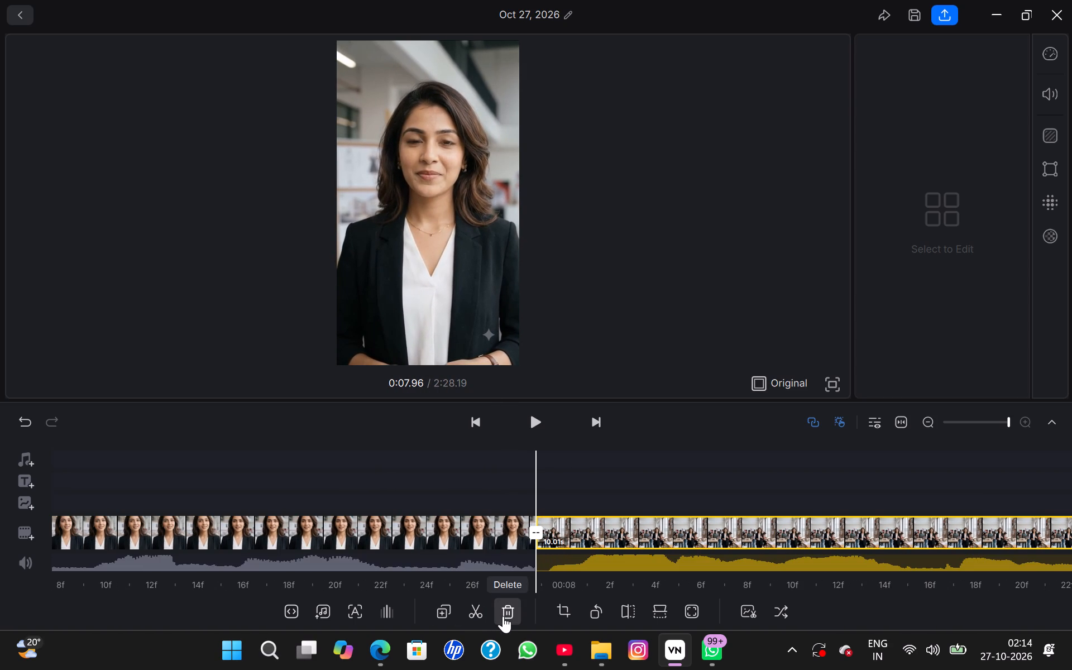
Play the sequence from about 0:03 in the opening clip through the presenter clips and into the interview footage.
scroll(503, 616, right, 18)
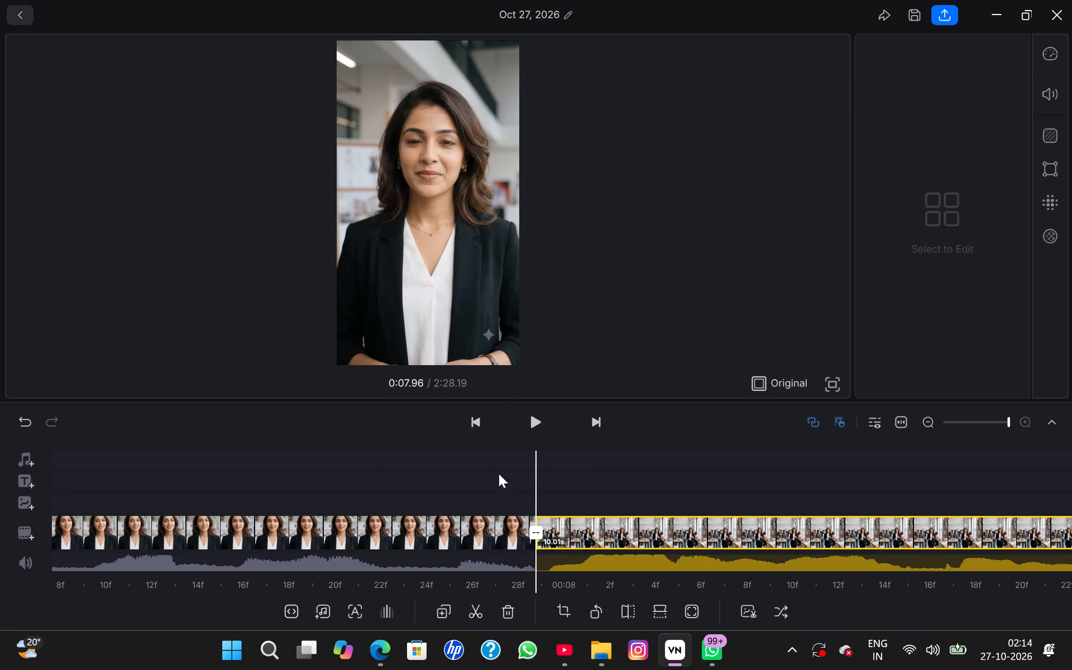
scroll(497, 448, right, 18)
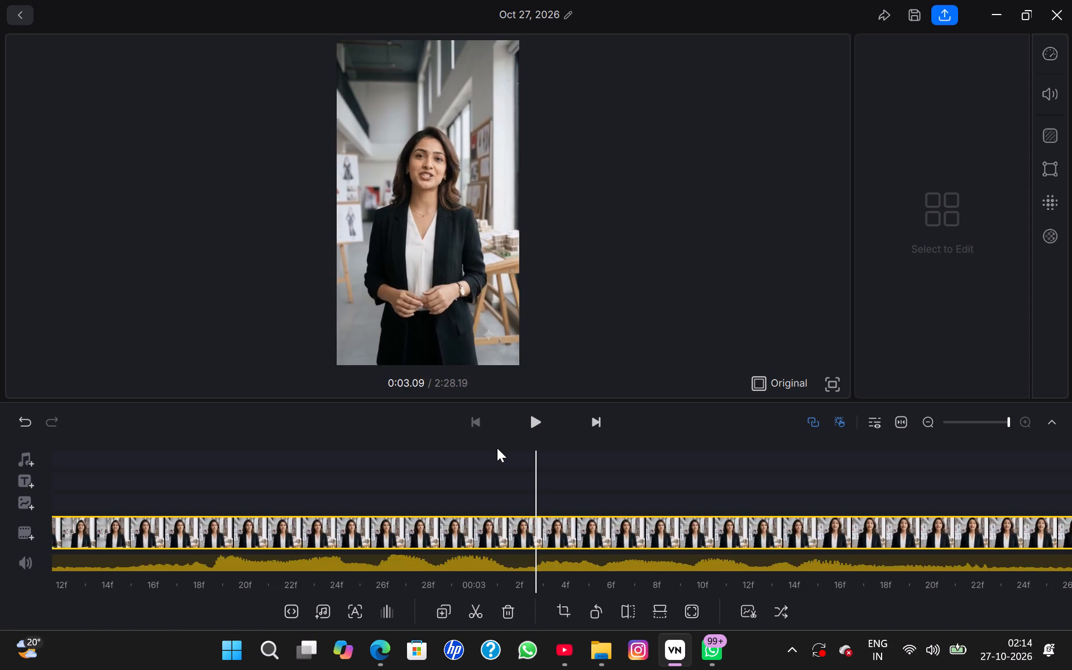
key(space)
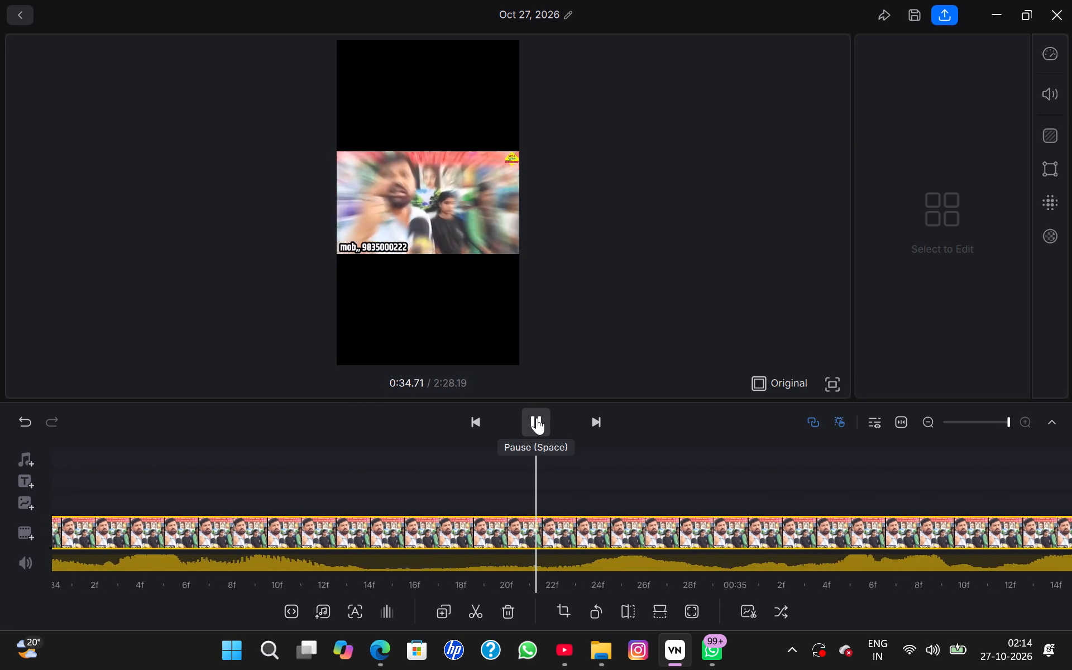
click(537, 418)
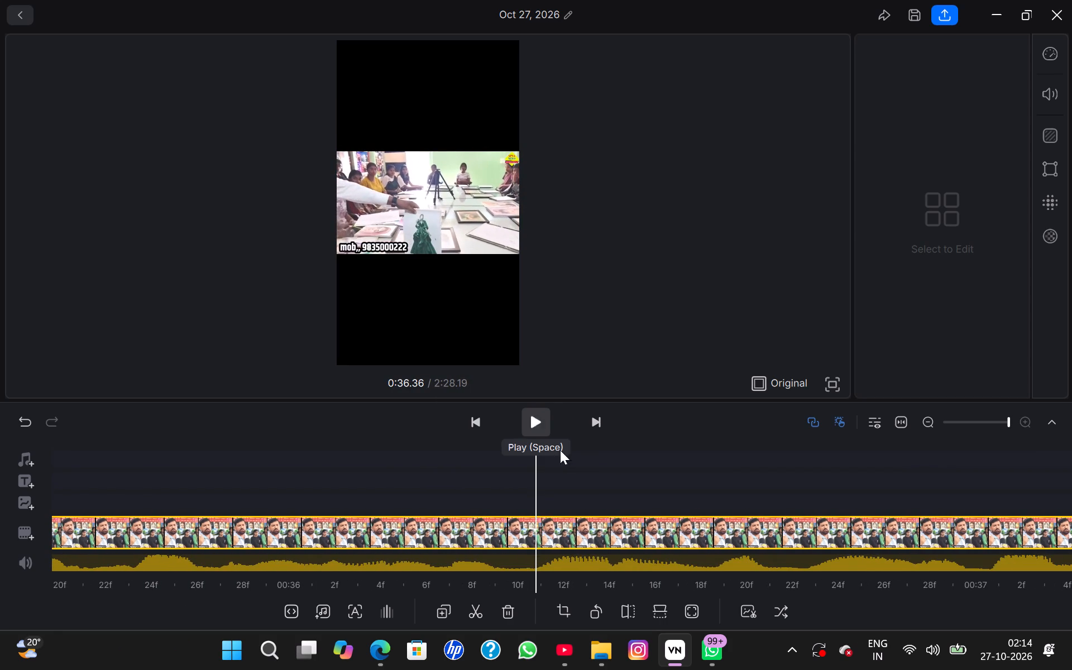
Split the interview footage at about 0:34.94, within the blurred zoom transition.
scroll(605, 520, right, 6)
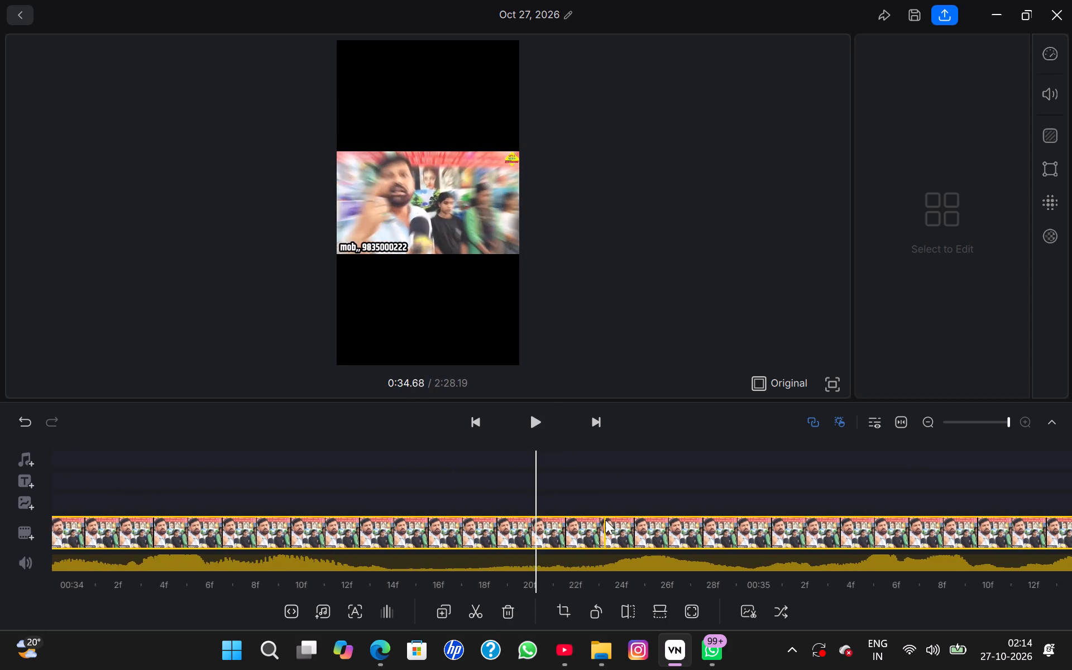
scroll(605, 520, left, 2)
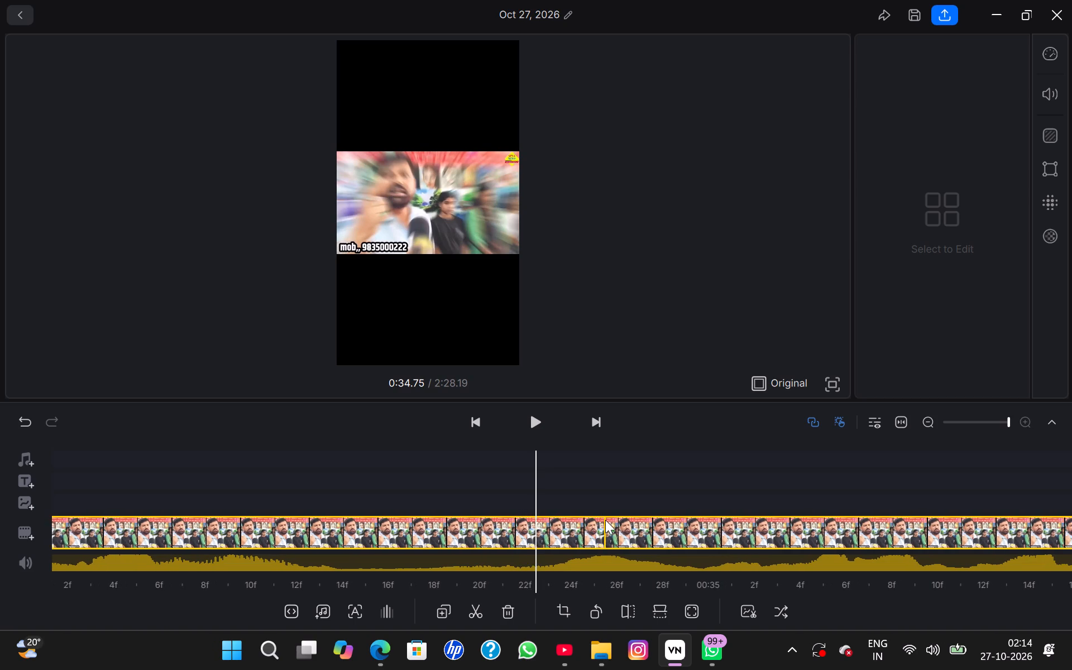
scroll(605, 520, left, 3)
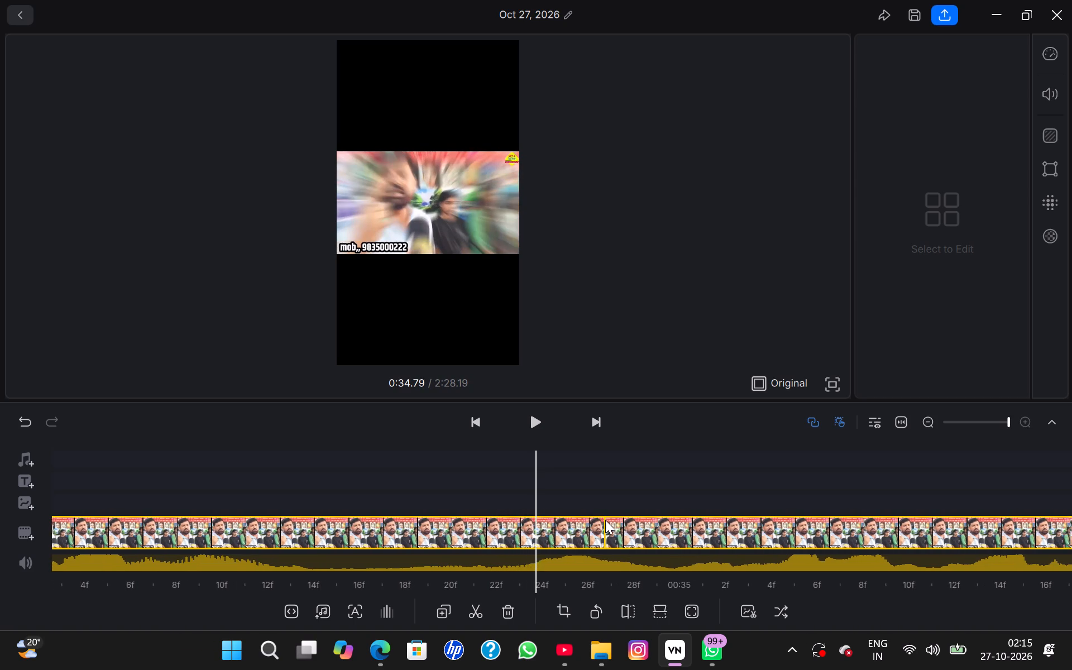
scroll(605, 520, left, 3)
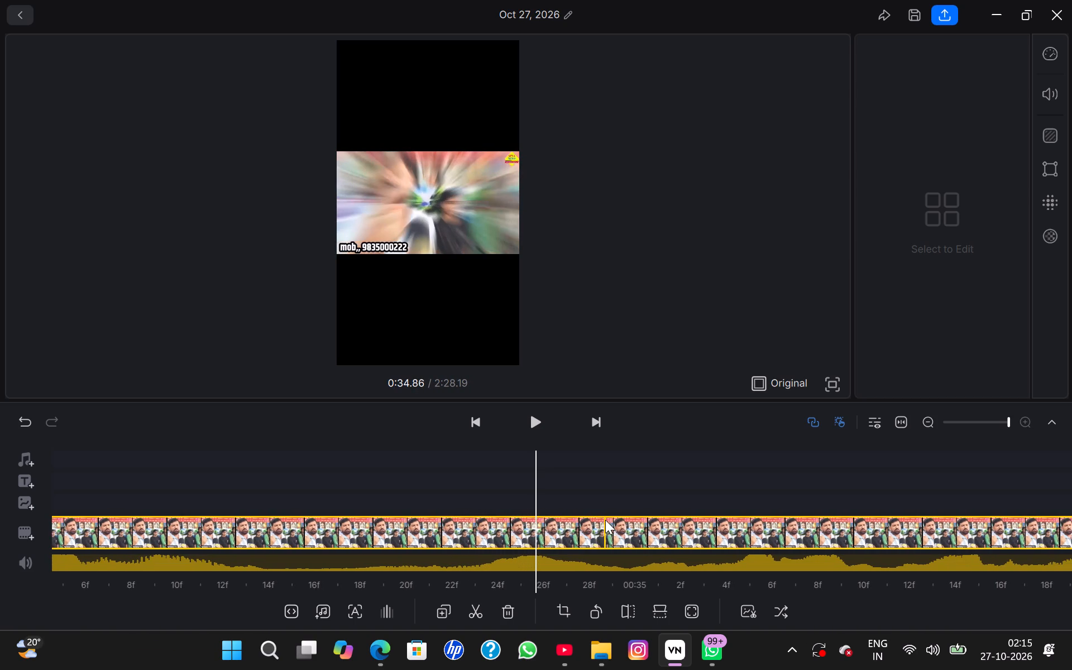
scroll(605, 520, left, 1)
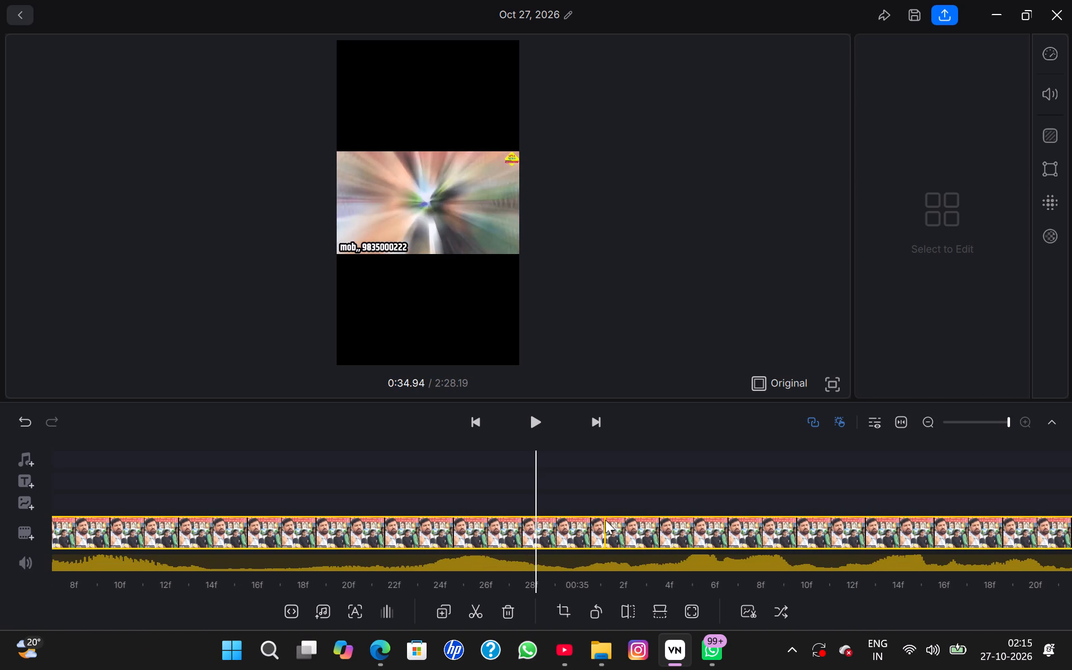
click(472, 604)
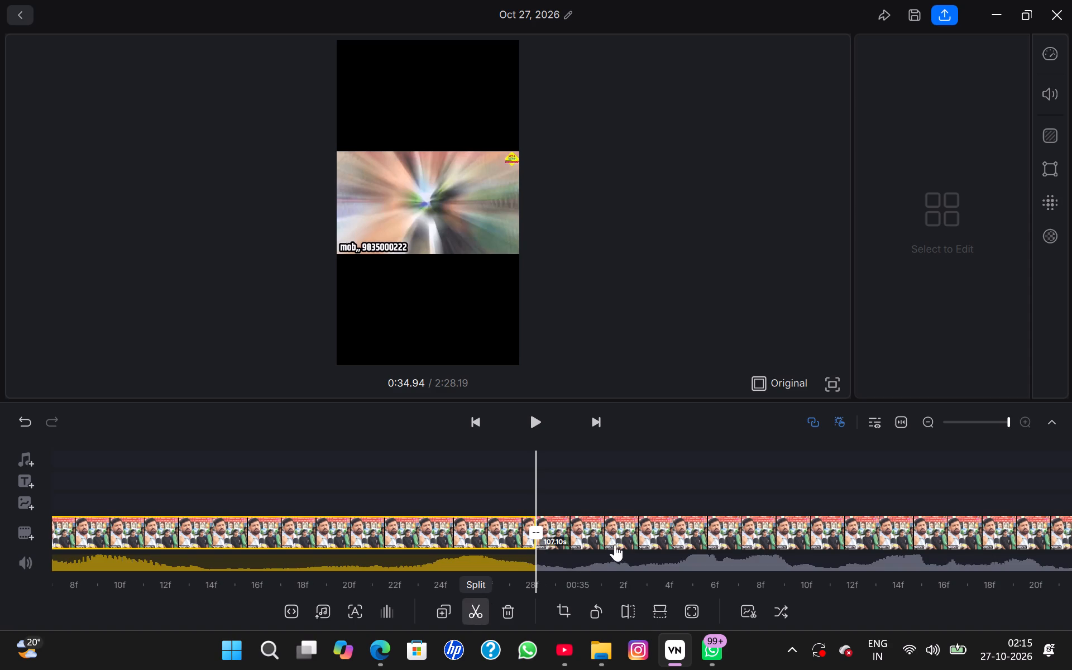
Review the interview footage after the split and split it again at about 0:45.44, while the man with the microphone is speaking.
scroll(623, 542, left, 1)
key(space)
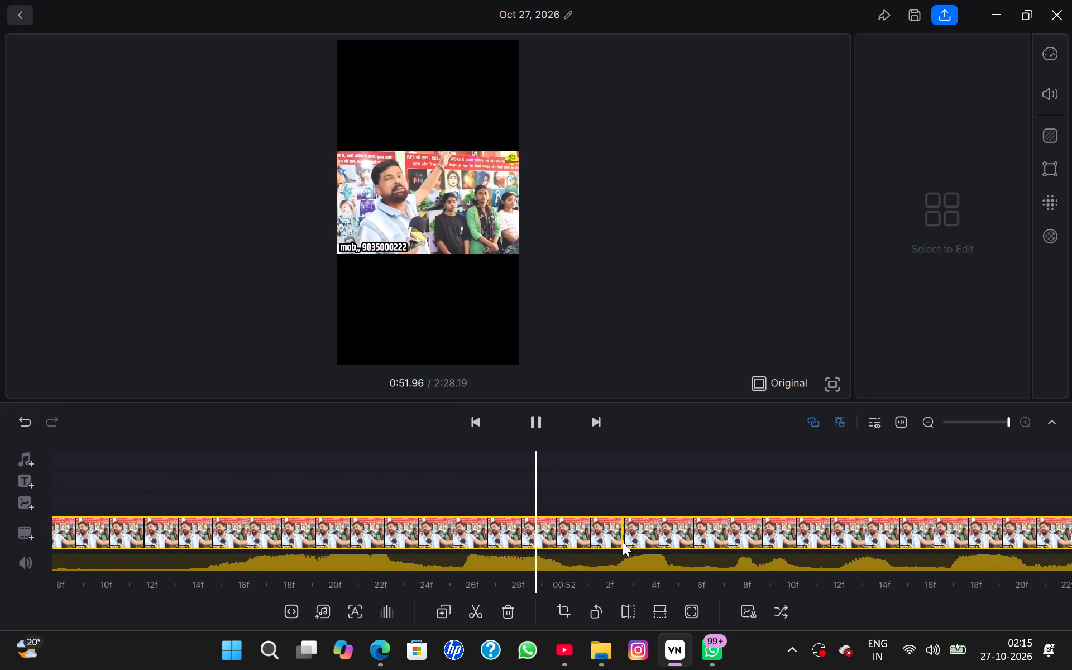
key(space)
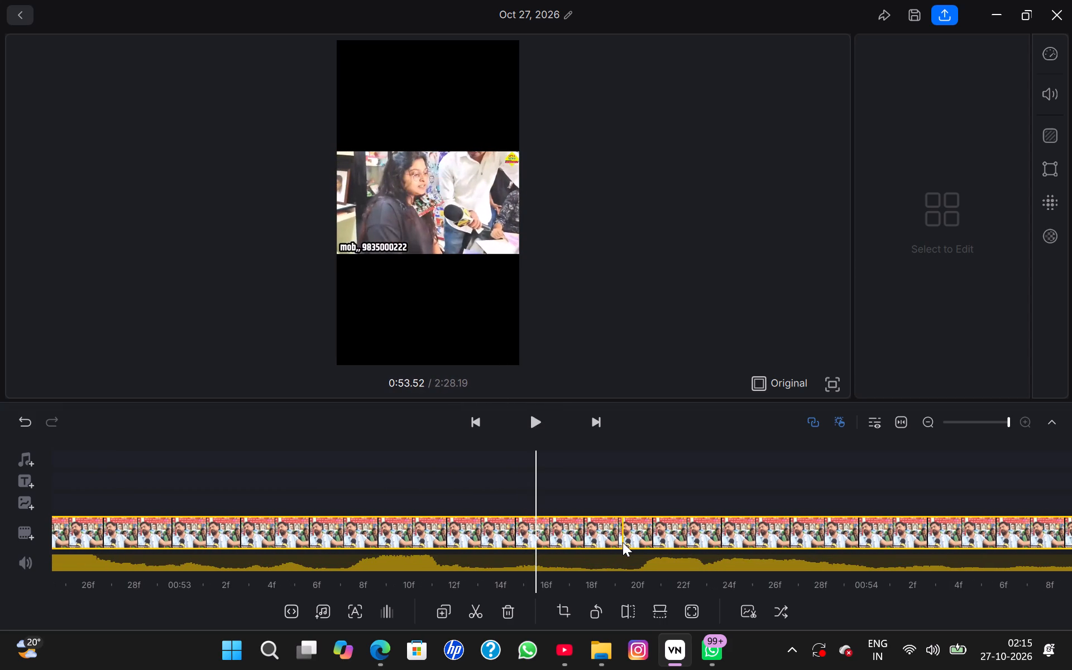
scroll(623, 542, right, 19)
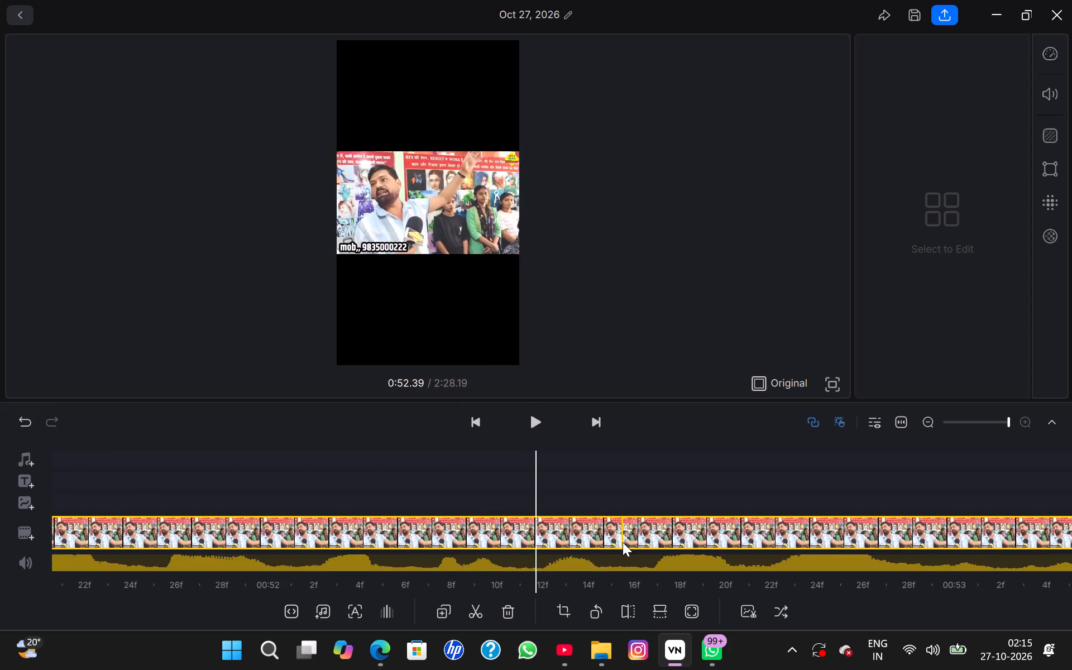
scroll(623, 542, right, 14)
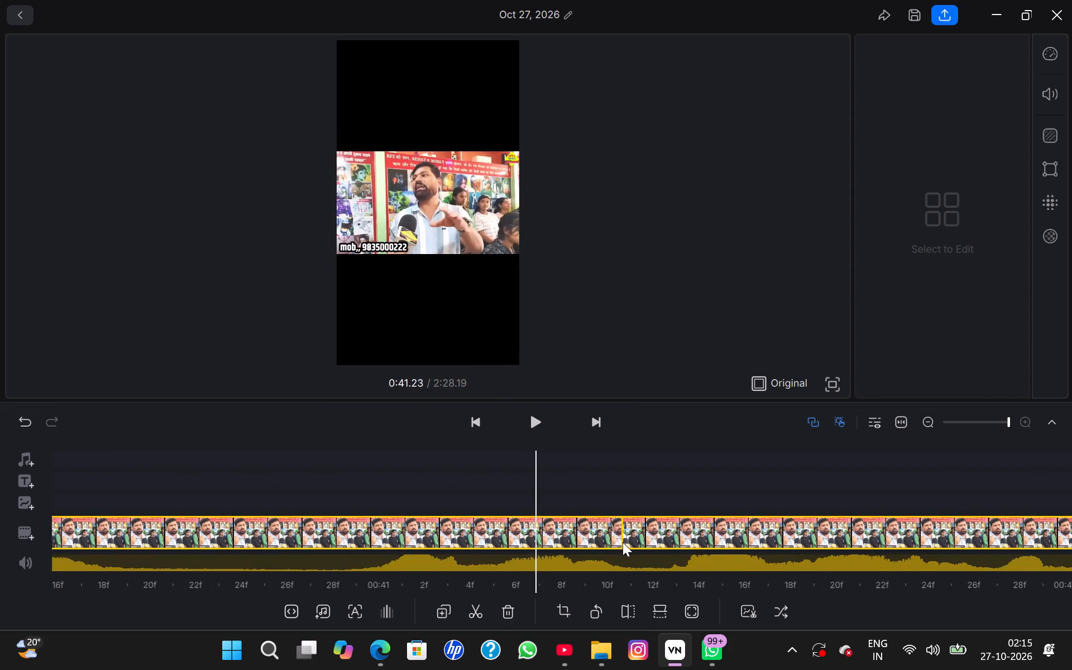
scroll(623, 542, right, 6)
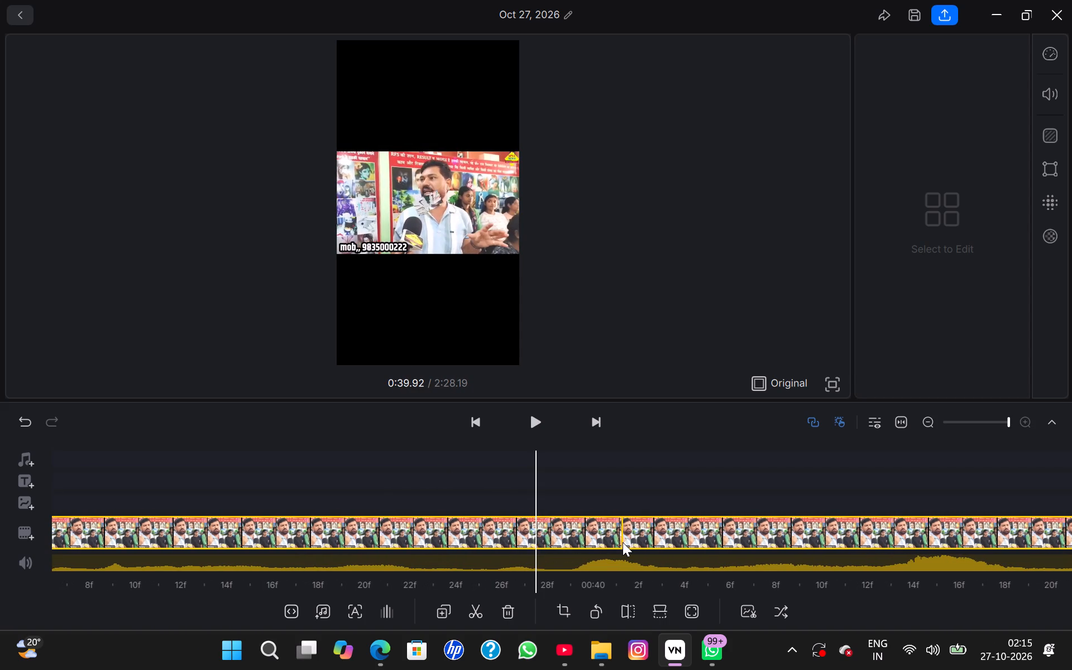
key(space)
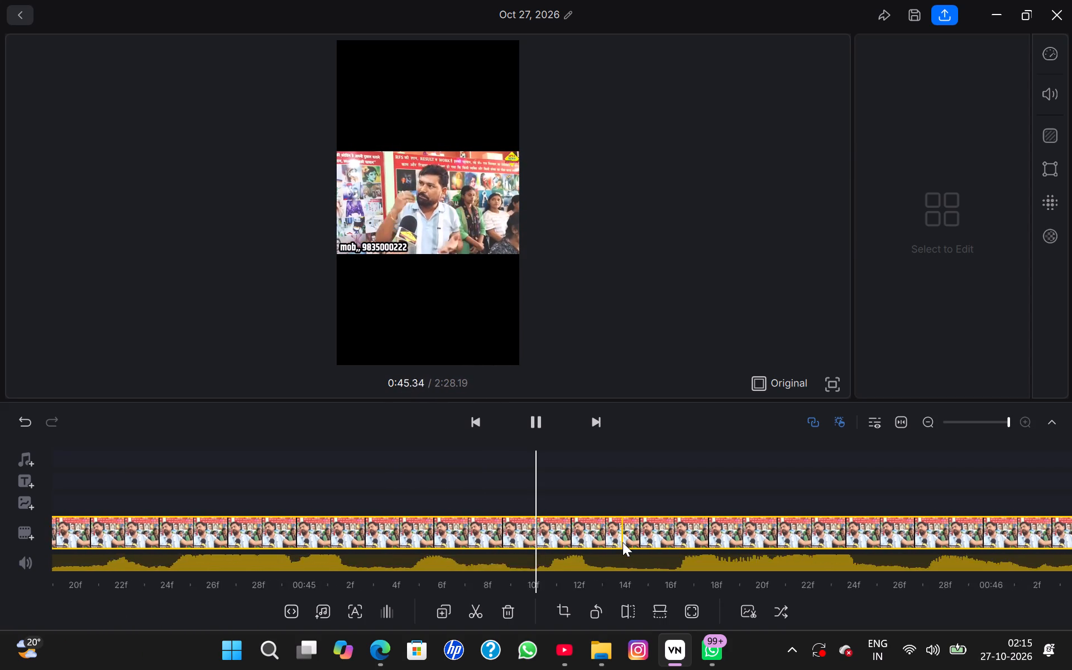
key(space)
scroll(623, 542, right, 3)
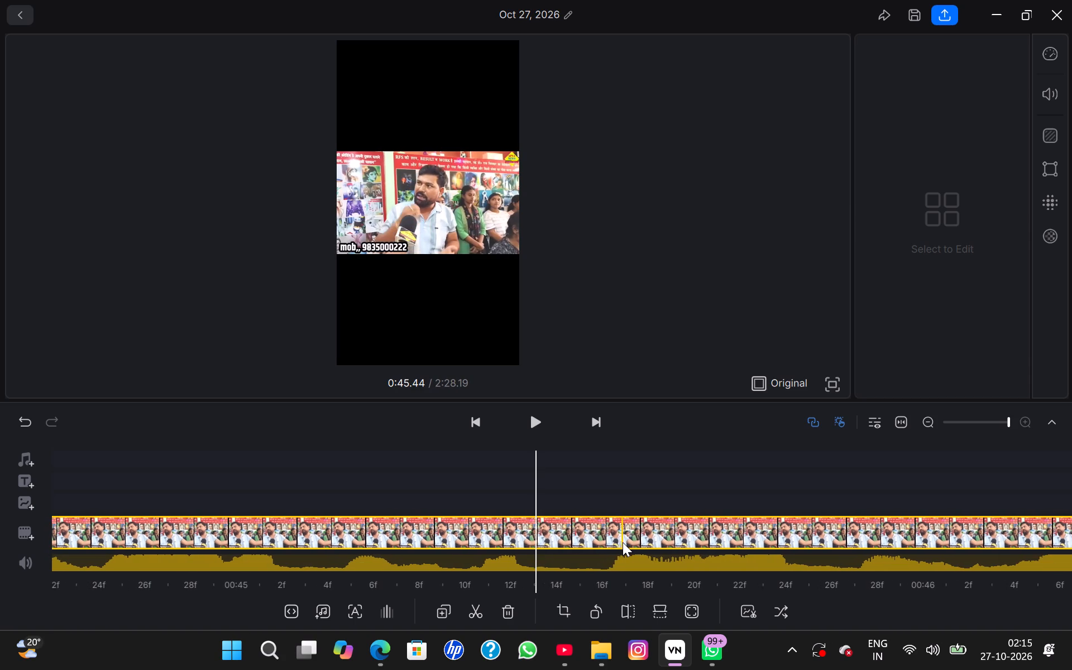
scroll(623, 542, right, 1)
click(470, 607)
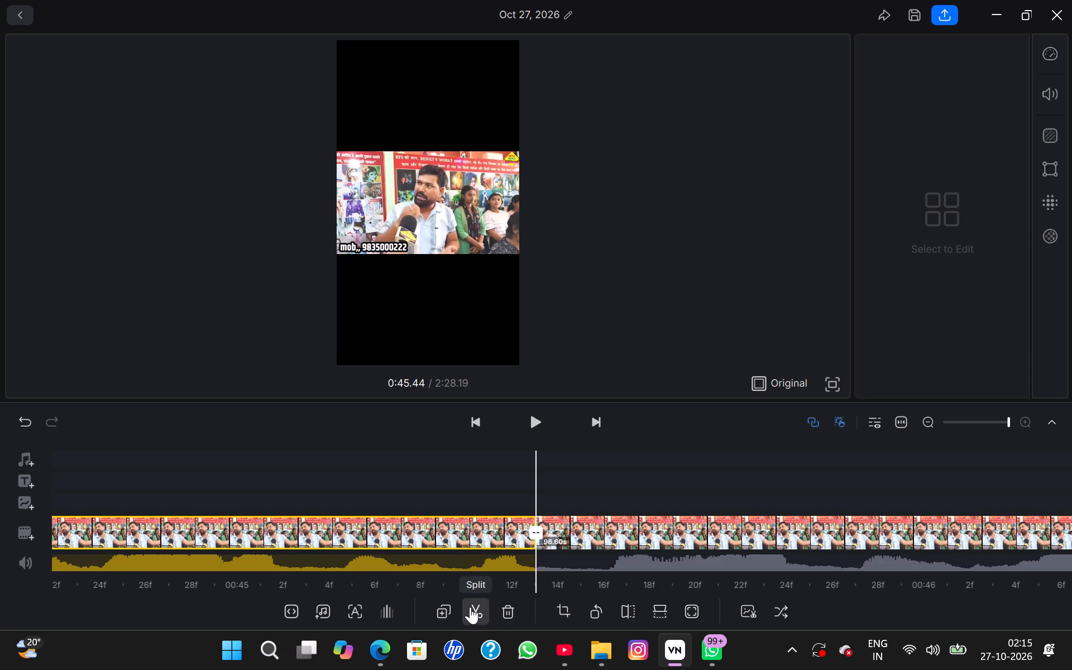
Check around the second split and delete the interview segment between about 0:34.94 and 0:45.44.
scroll(470, 607, right, 5)
scroll(504, 477, right, 3)
key(space)
key(space)
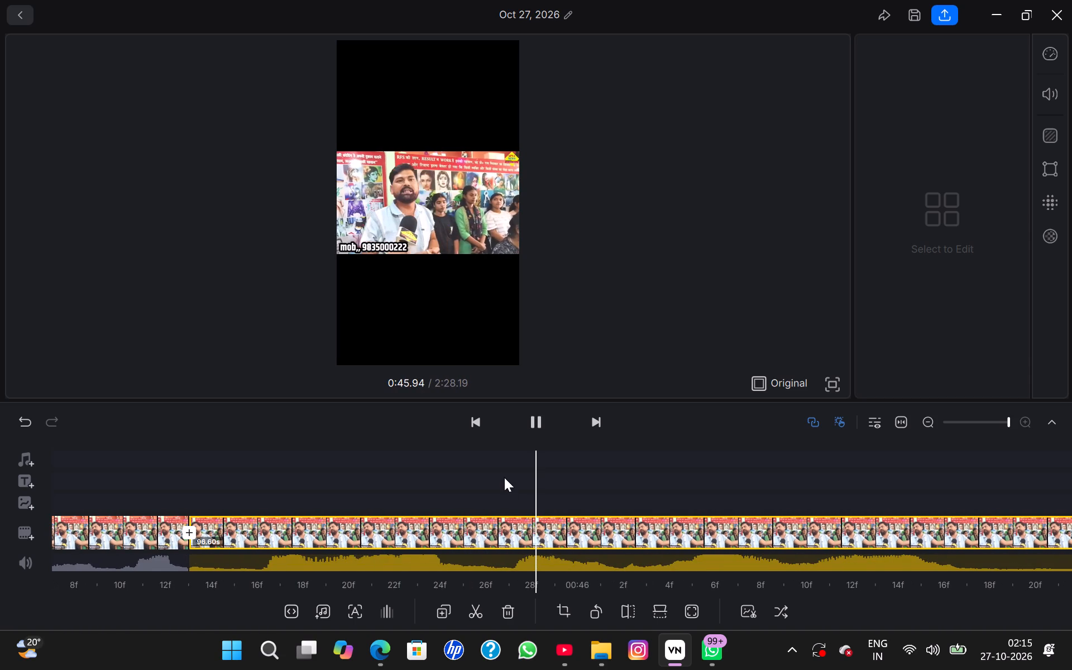
scroll(504, 477, right, 5)
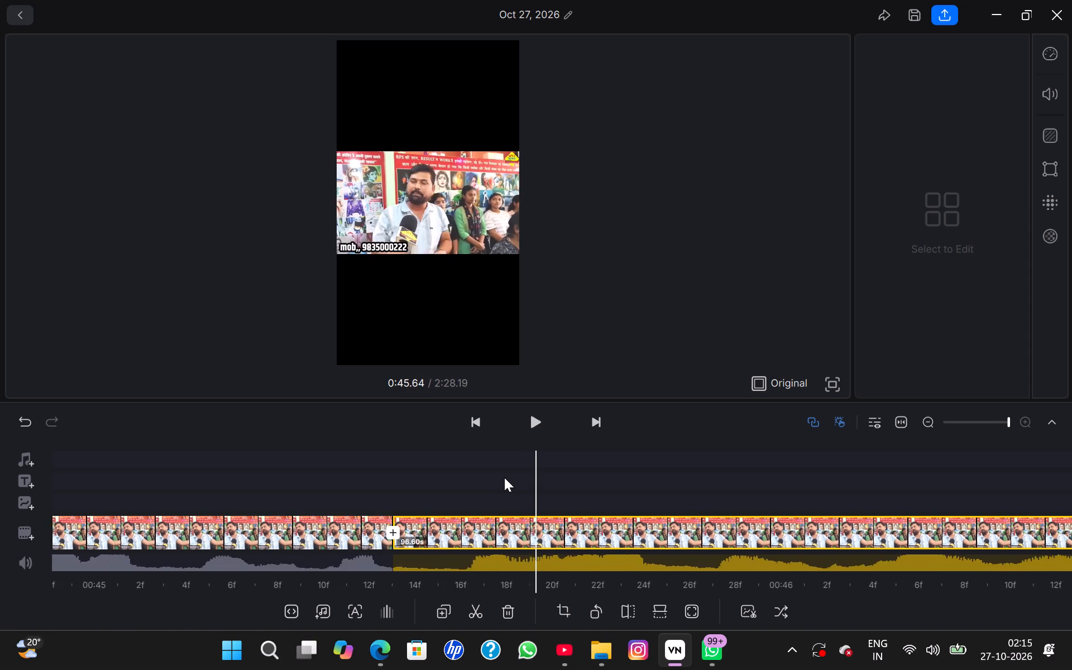
scroll(504, 477, right, 8)
click(503, 610)
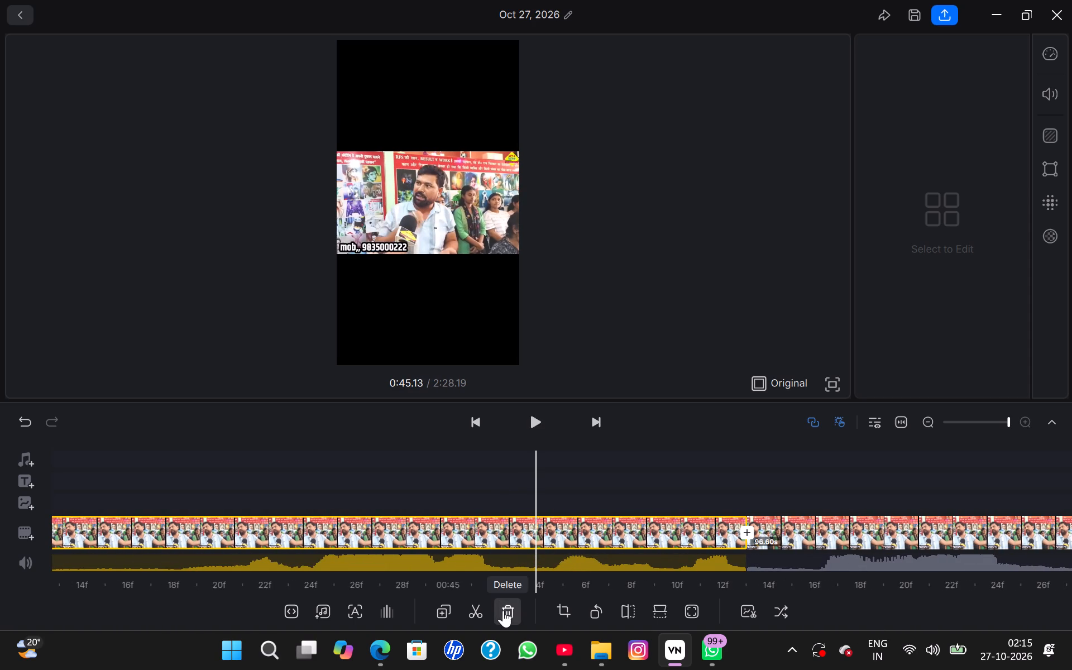
Play the interview footage onward from the new join, up to the shot of the seated woman.
key(space)
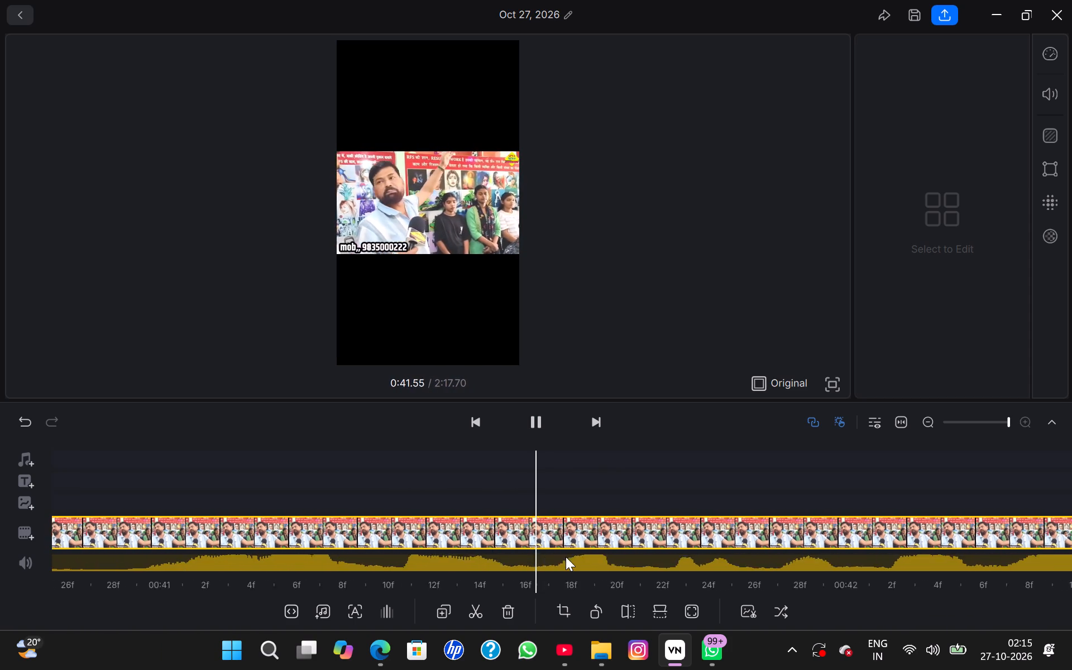
key(space)
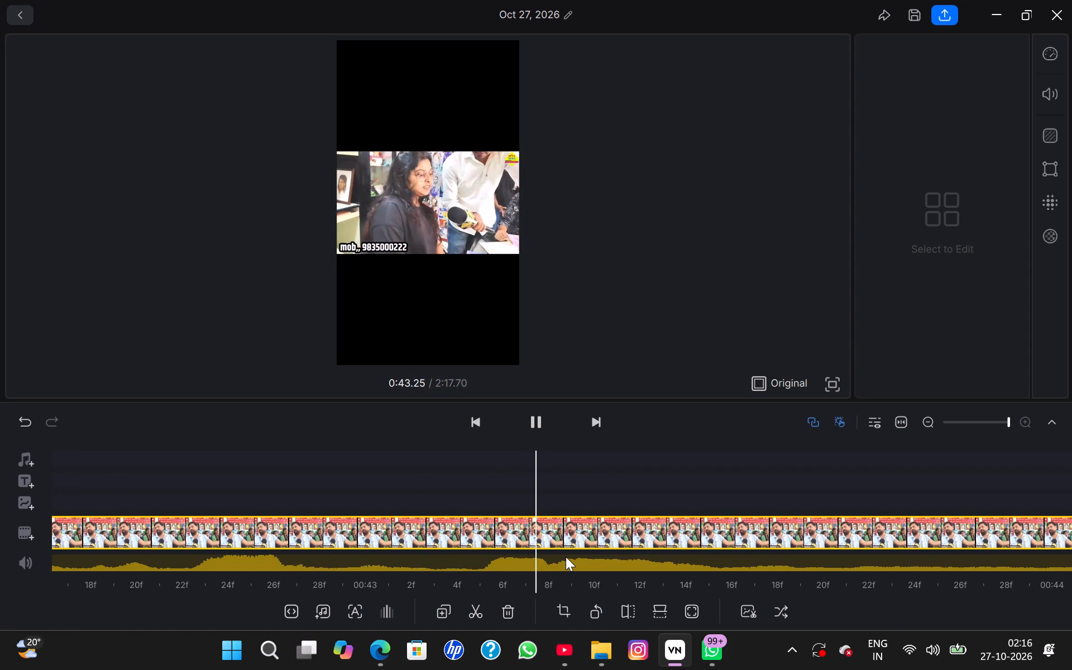
Examine the rotating transition between the man with the microphone and the seated woman, around 0:42 to 0:43, for a cut point.
scroll(566, 557, right, 6)
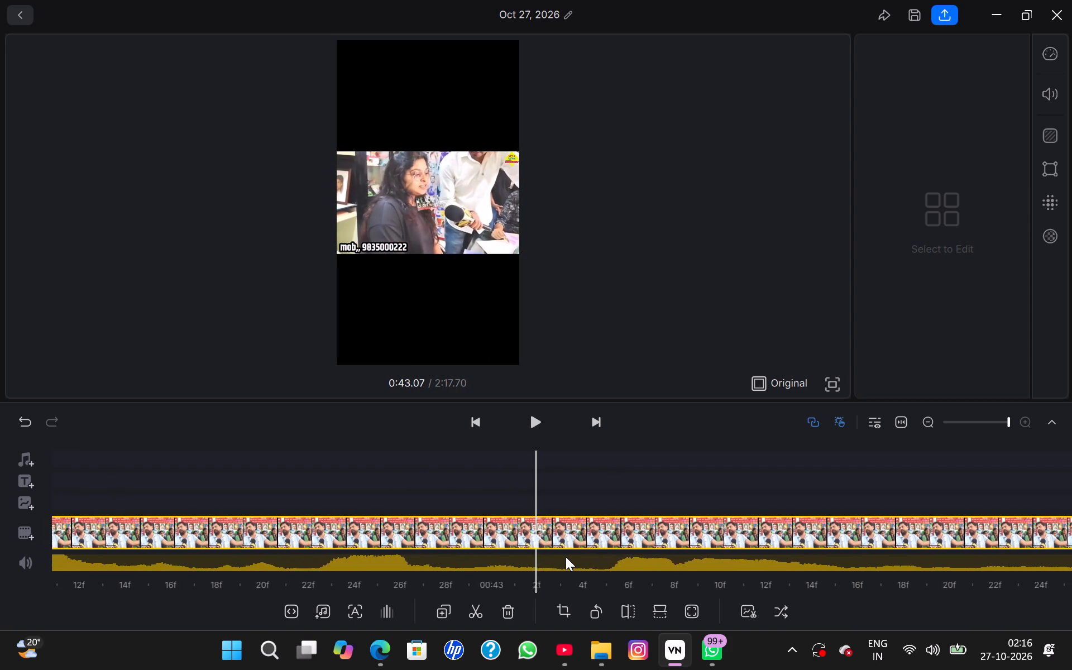
scroll(566, 557, right, 4)
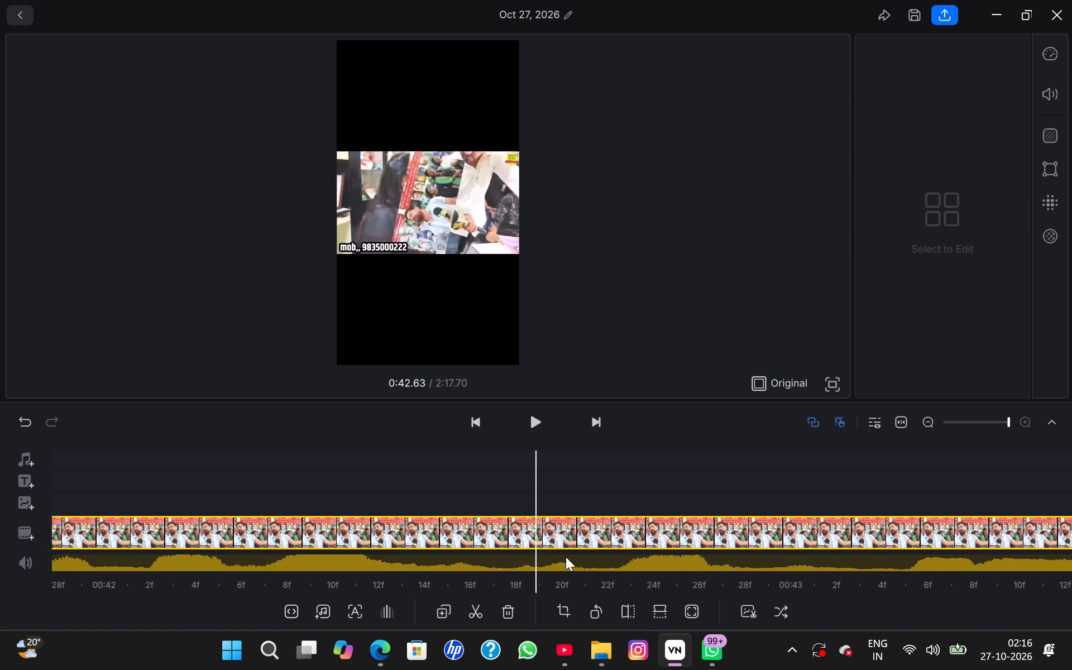
scroll(566, 557, right, 3)
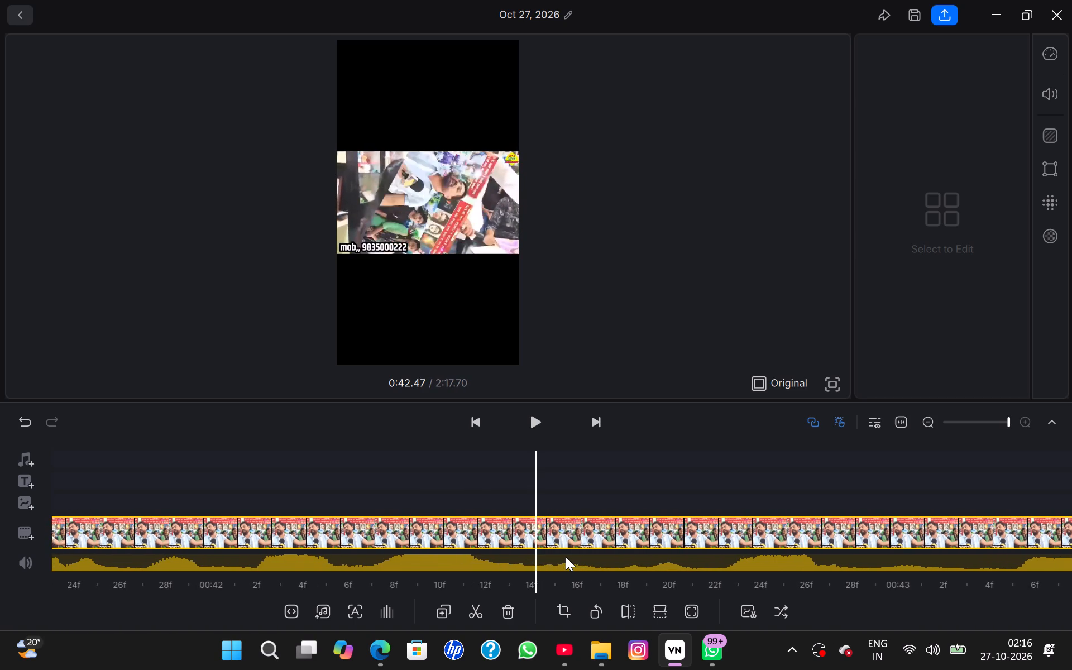
scroll(566, 557, right, 4)
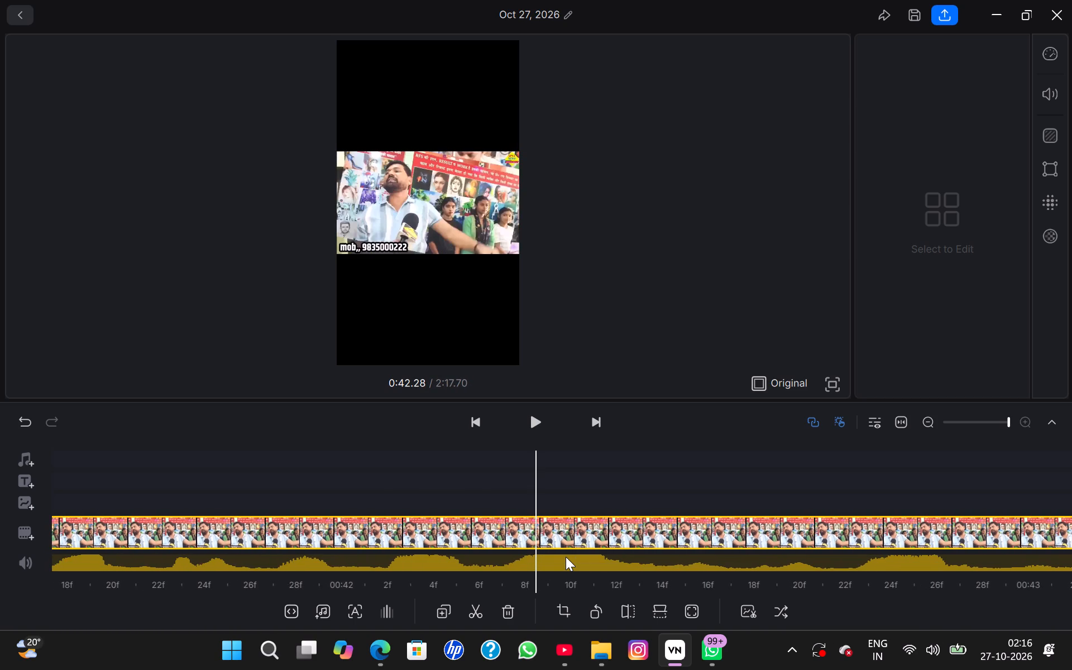
key(space)
key(space)
scroll(566, 557, right, 1)
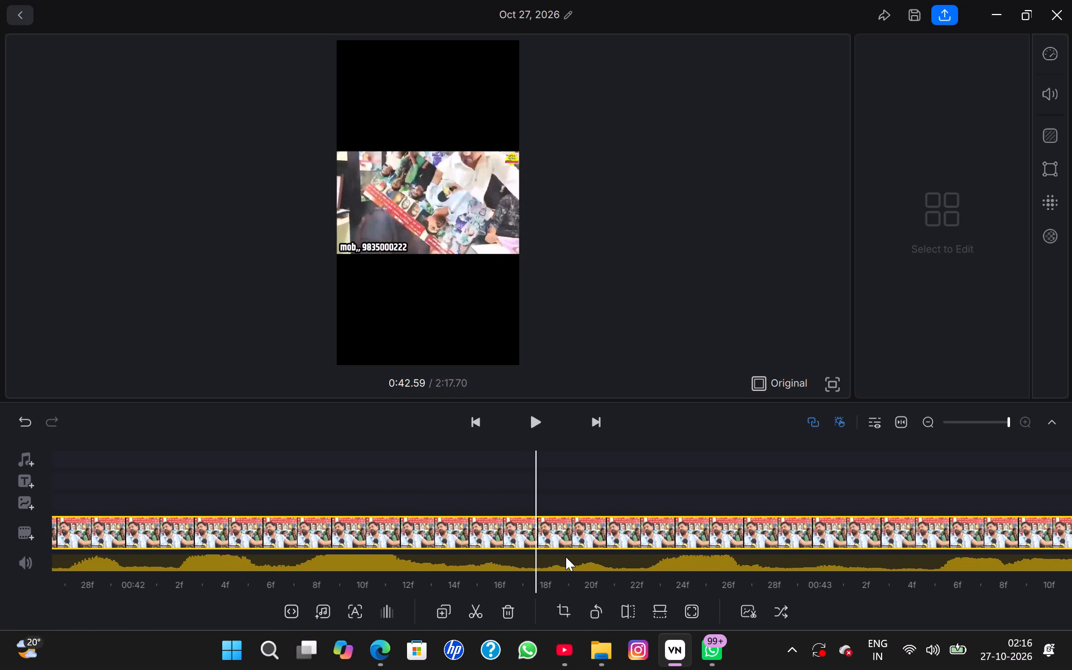
scroll(566, 557, right, 3)
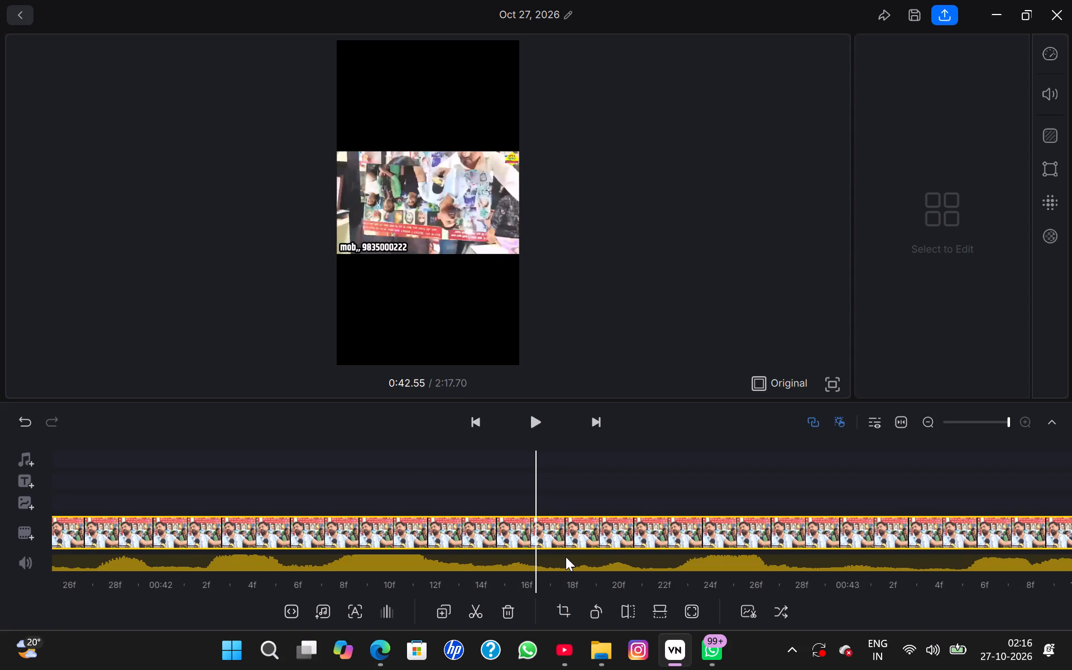
scroll(566, 557, right, 5)
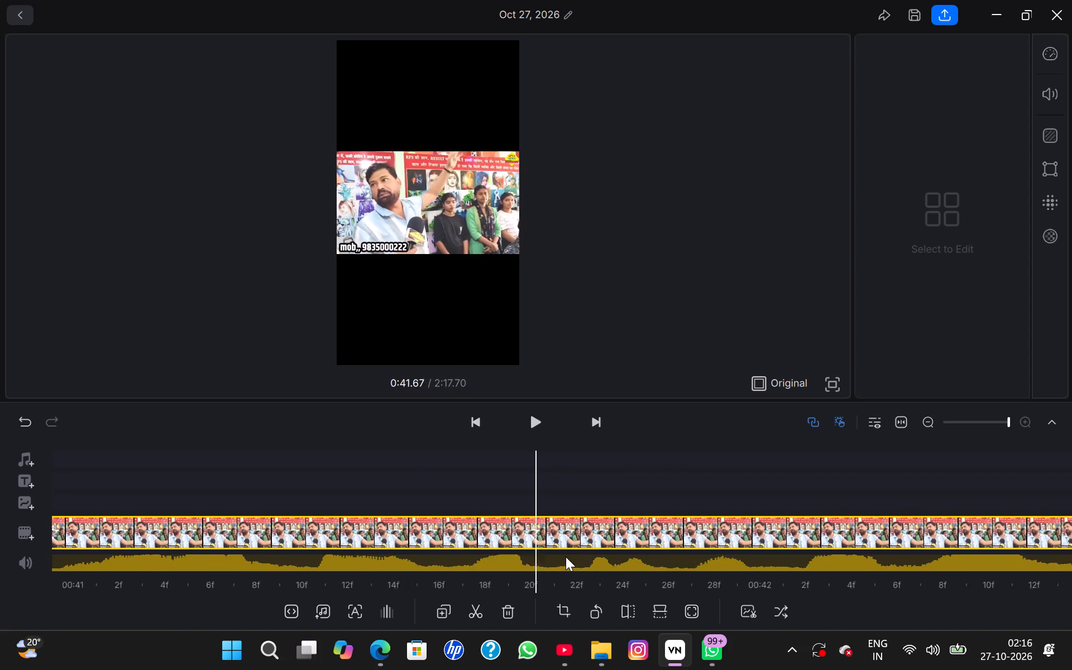
Play through the rotating transition and split the interview footage at about 0:44.24, on the shot of the seated woman.
key(space)
key(space)
key(space)
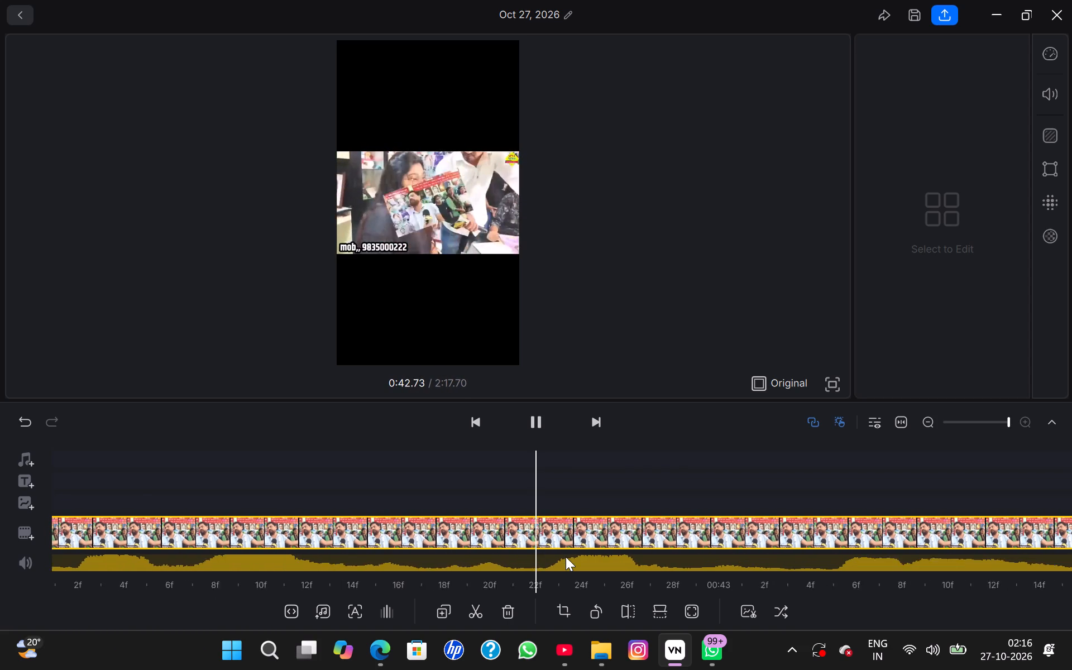
key(space)
key(space)
key(space)
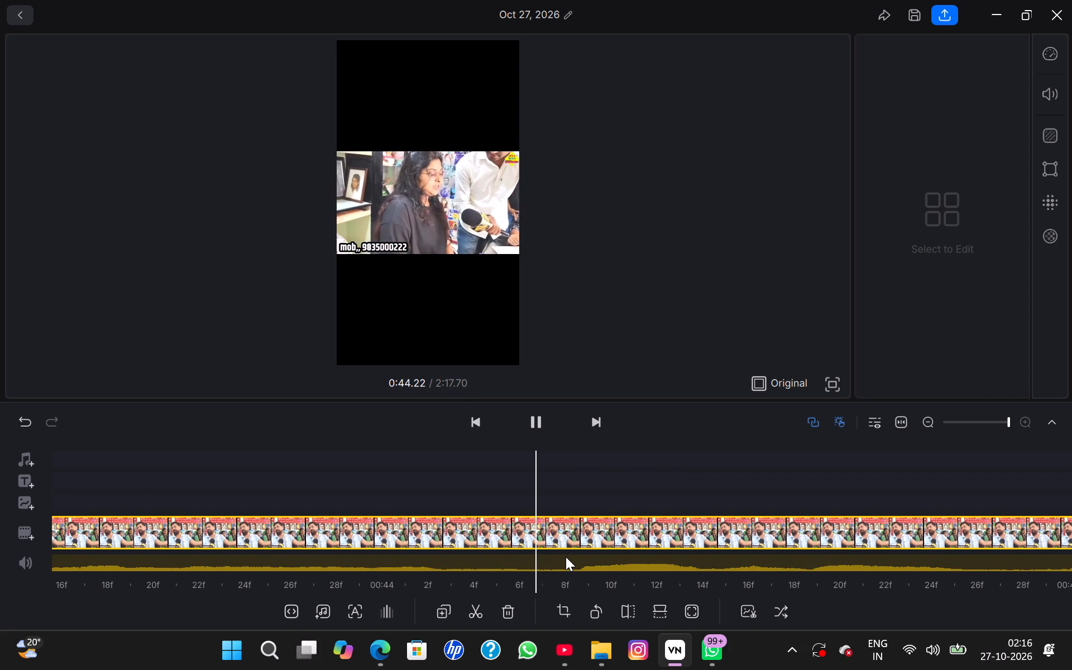
click(480, 605)
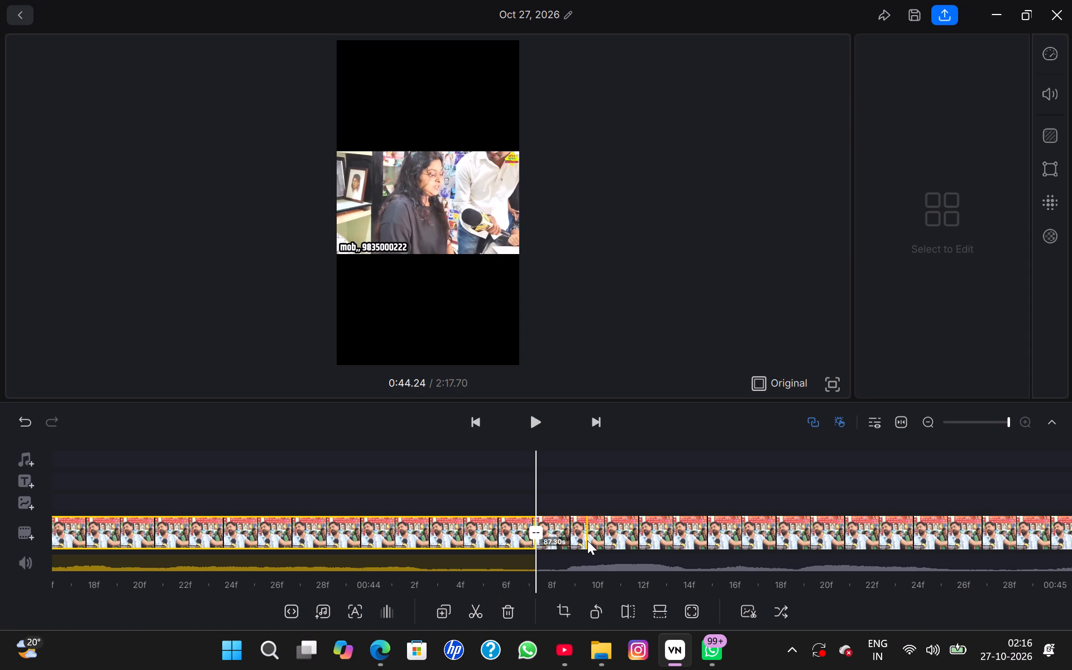
Go back to the rotating transition before the seated woman's shot and split the interview footage at about 0:42.49.
scroll(587, 540, right, 10)
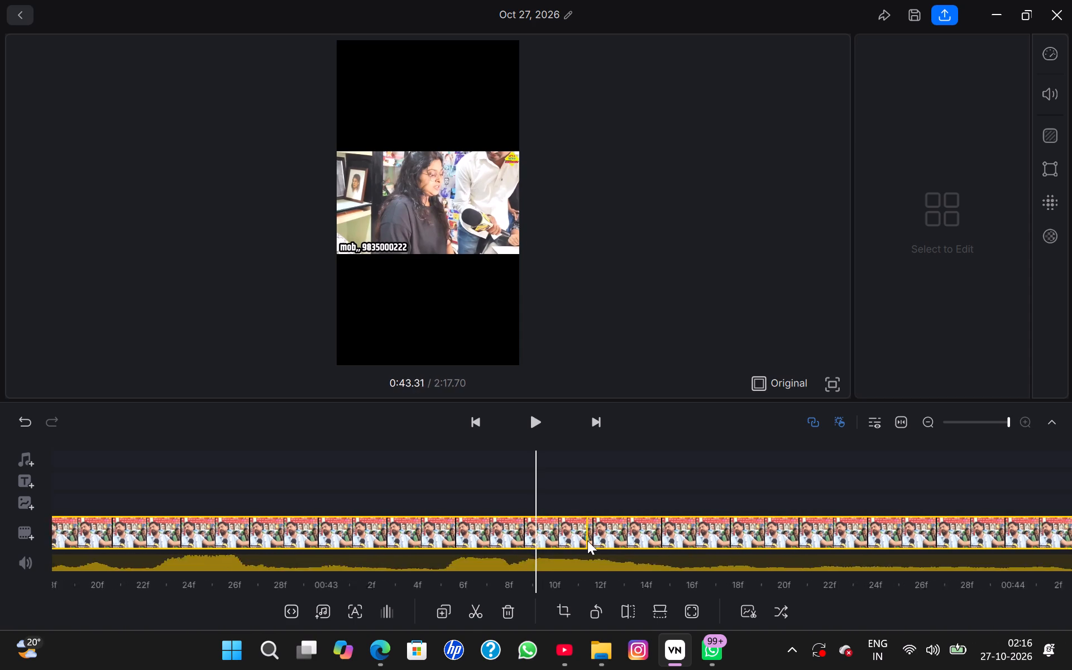
scroll(587, 540, right, 1)
key(space)
key(space)
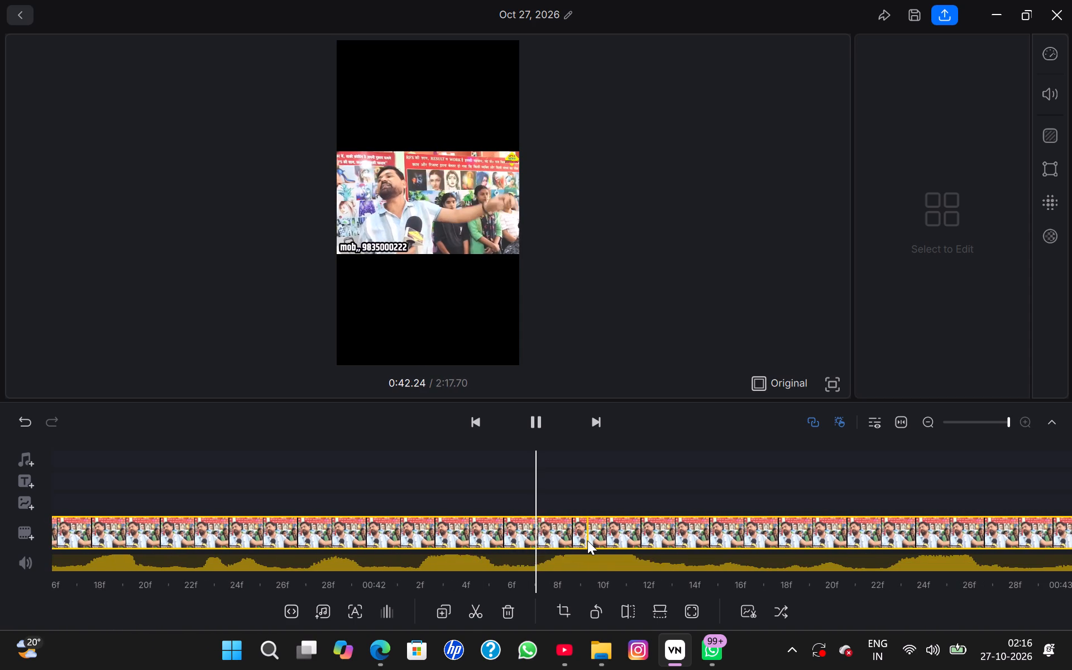
key(space)
key(space)
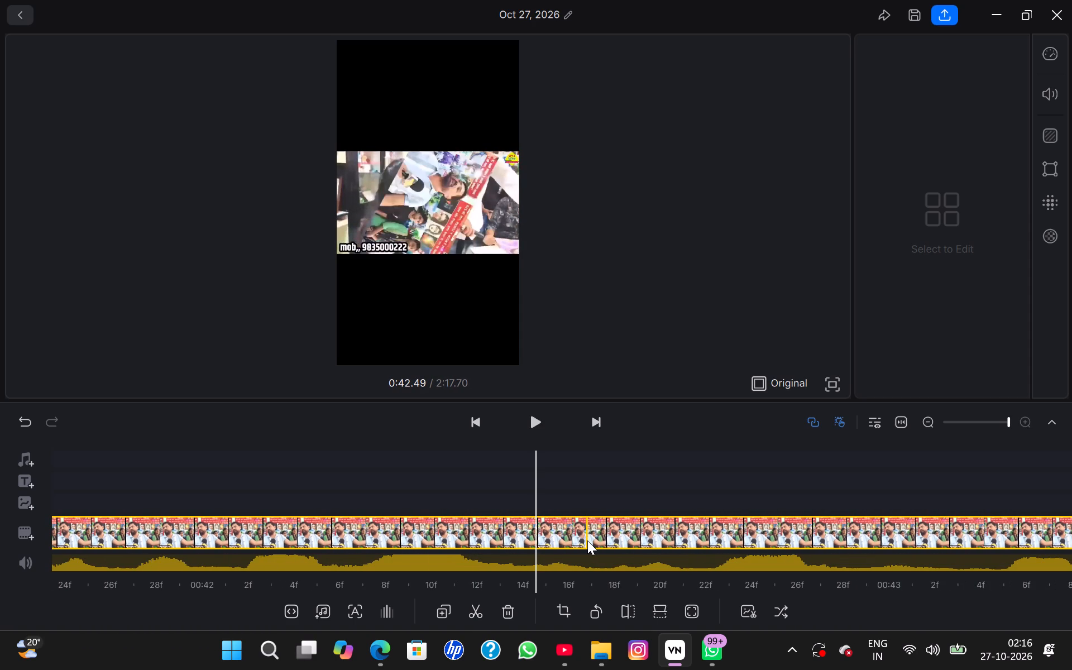
click(473, 605)
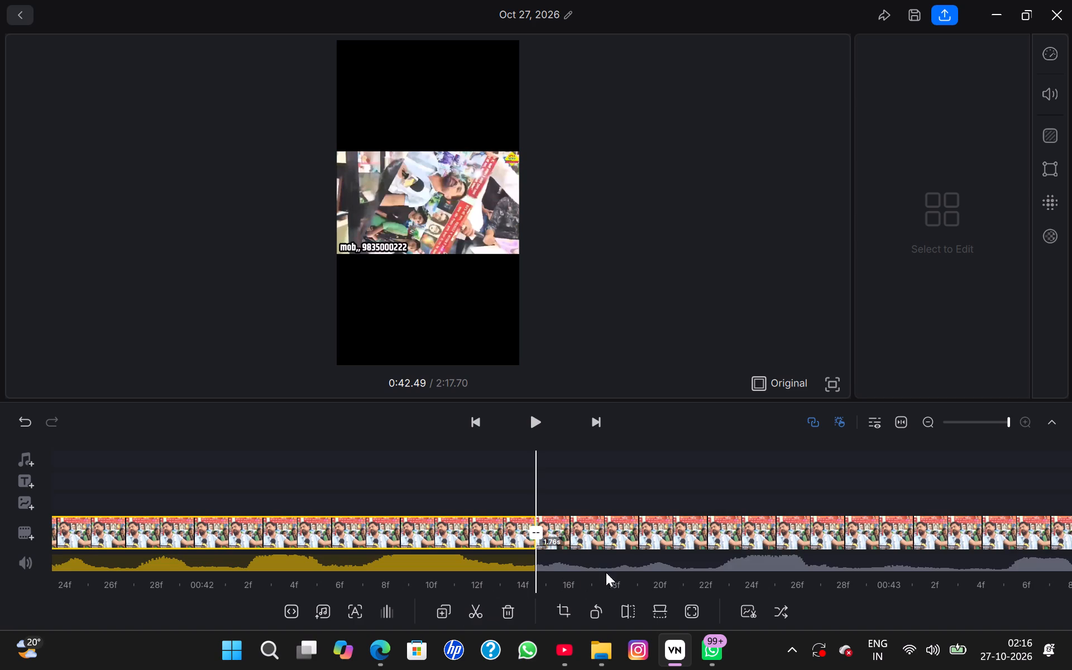
Delete the short segment with the seated woman between about 0:42.49 and 0:44.24.
scroll(628, 563, left, 1)
click(511, 603)
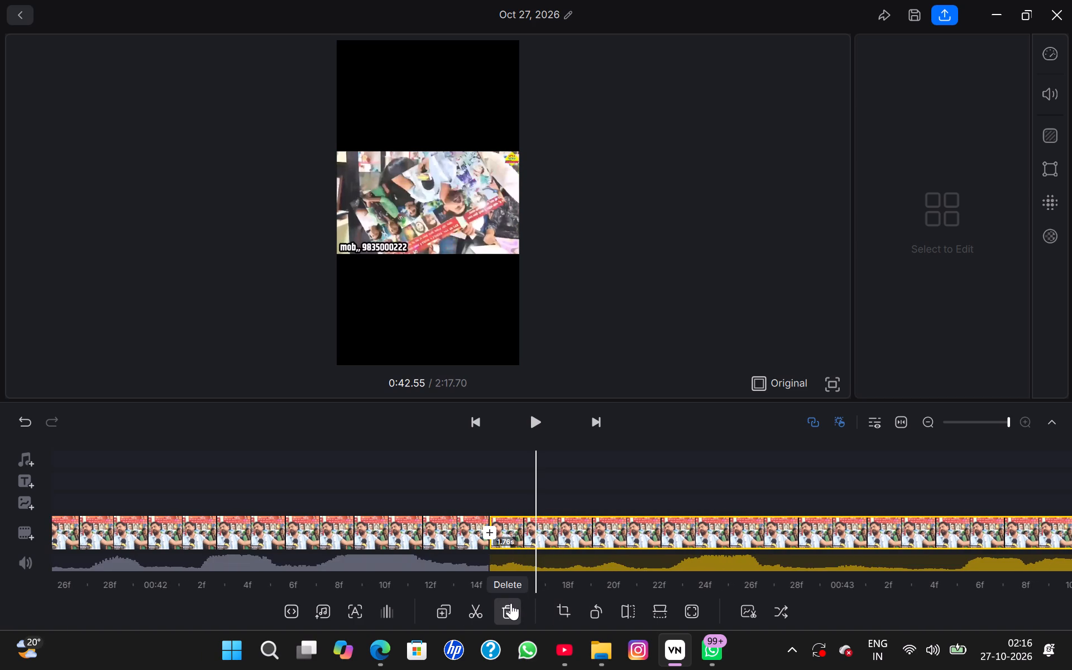
Review the interview footage after the join and split it at about 1:13.63, where the man with the microphone raises his hand.
key(space)
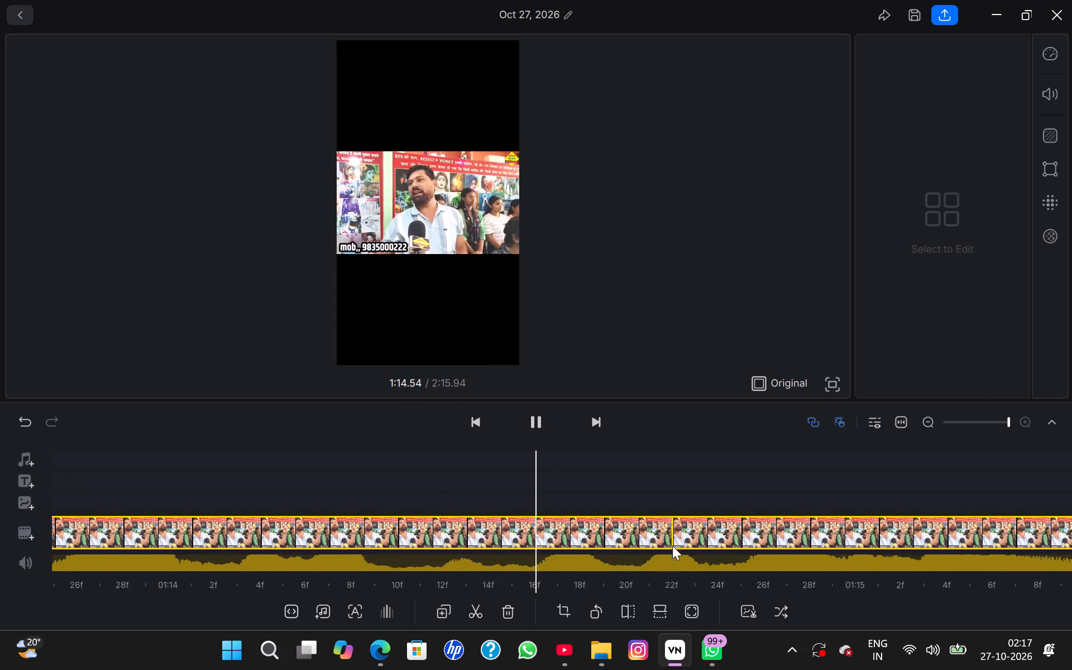
key(space)
scroll(711, 545, right, 2)
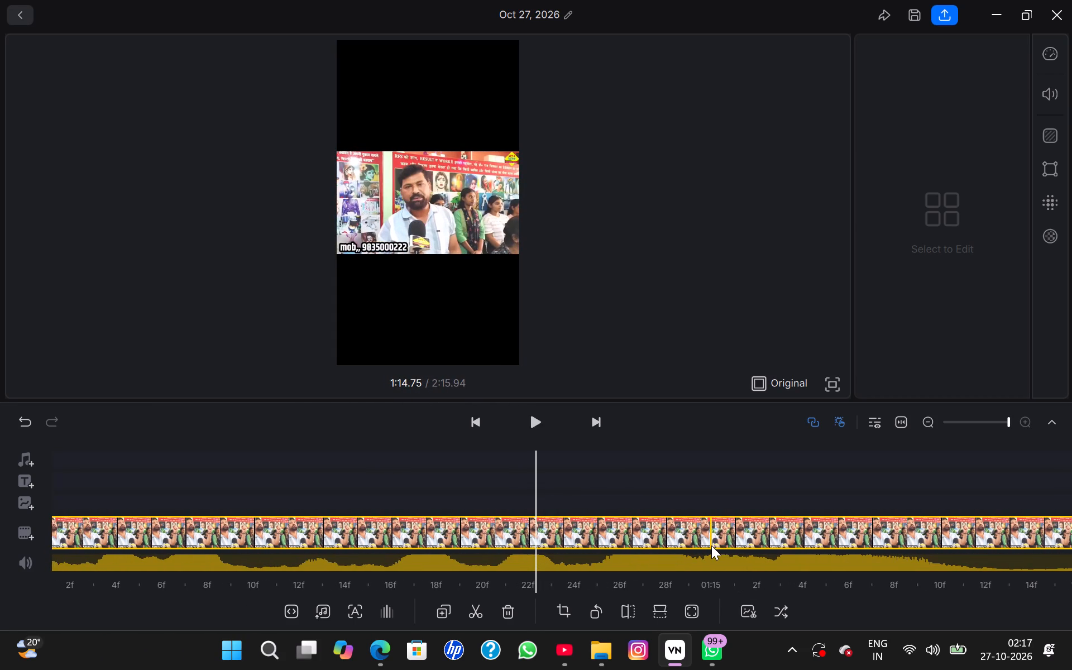
scroll(711, 545, right, 7)
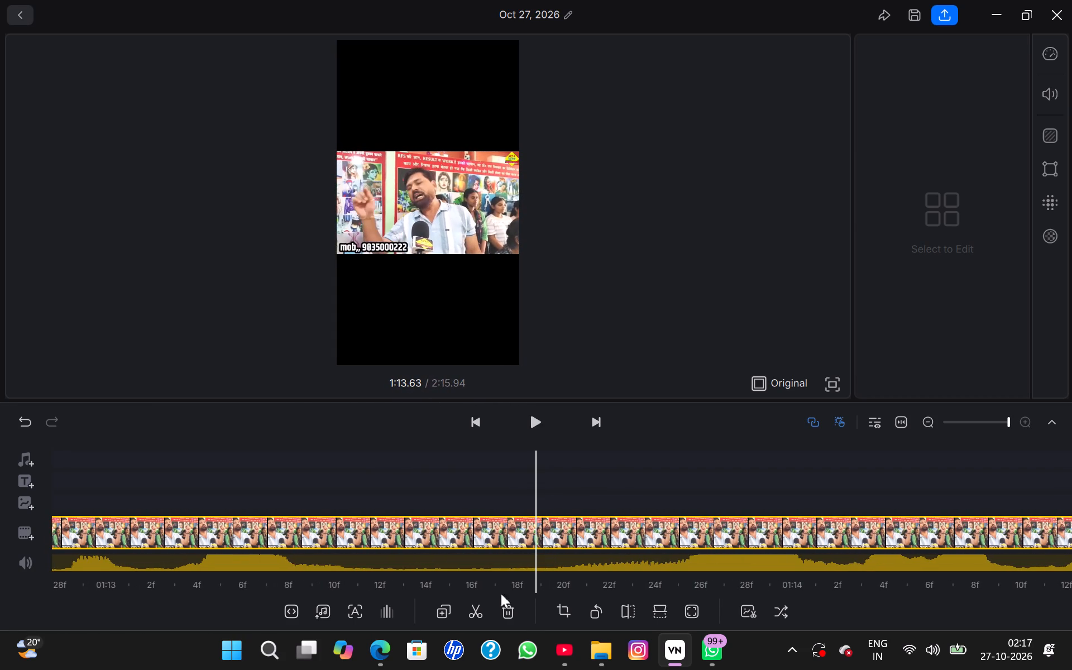
click(474, 613)
Delete the interview segment between about 0:42.49 and 1:13.63.
scroll(545, 567, right, 2)
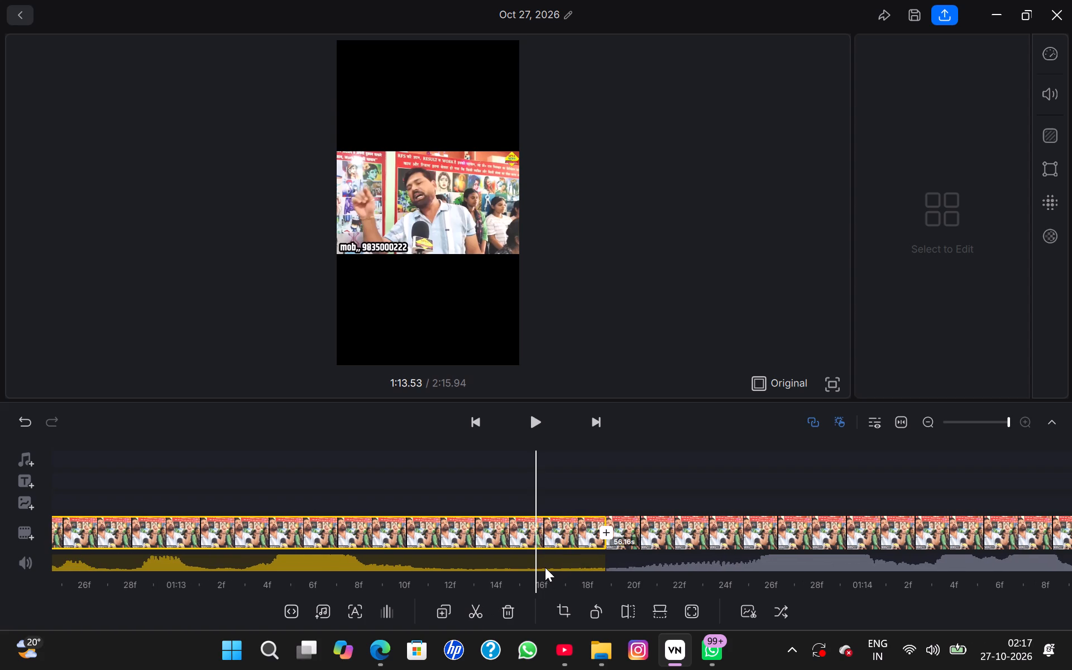
click(505, 613)
Review the footage from the new join through the rotating transition to the standing reporter, around 0:49.50, for the next cut point.
key(space)
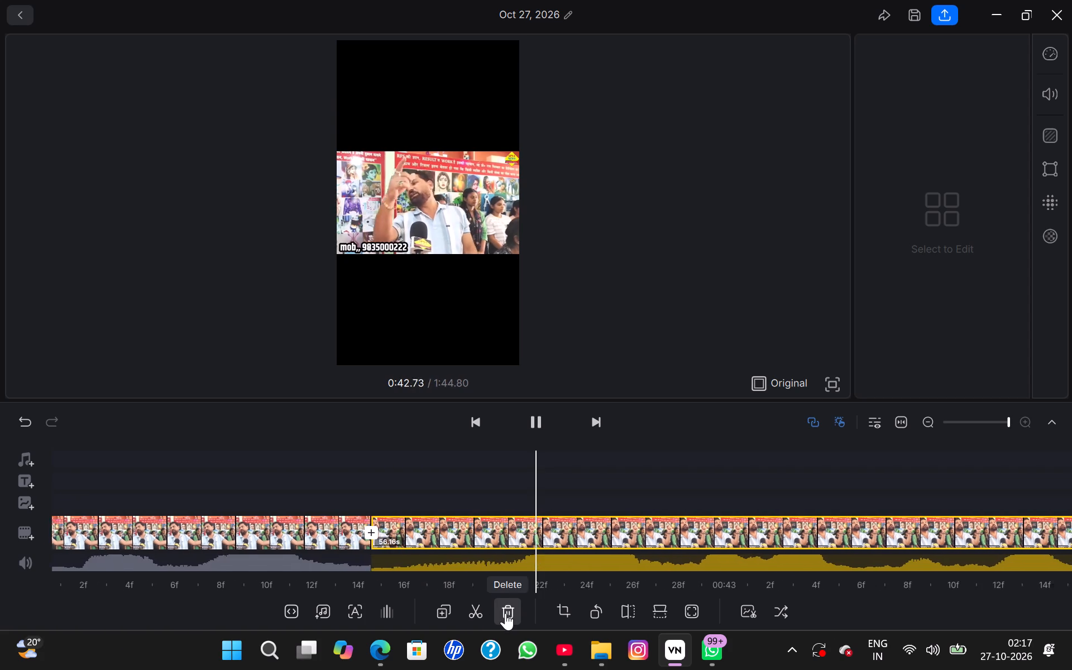
key(space)
key(space)
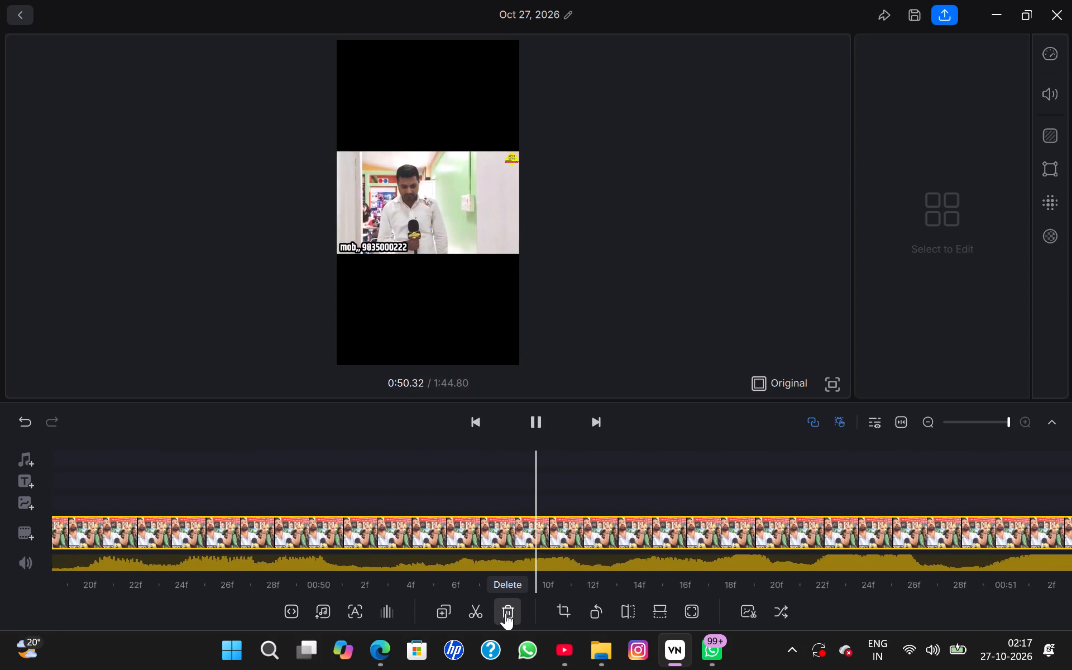
key(space)
scroll(505, 613, right, 4)
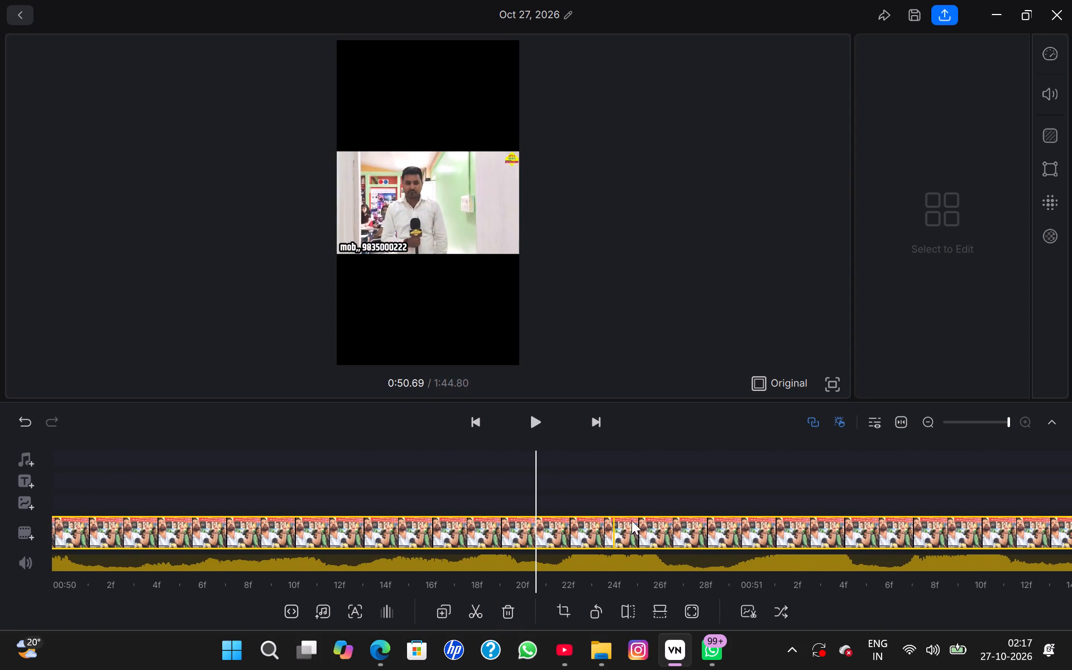
scroll(636, 510, right, 6)
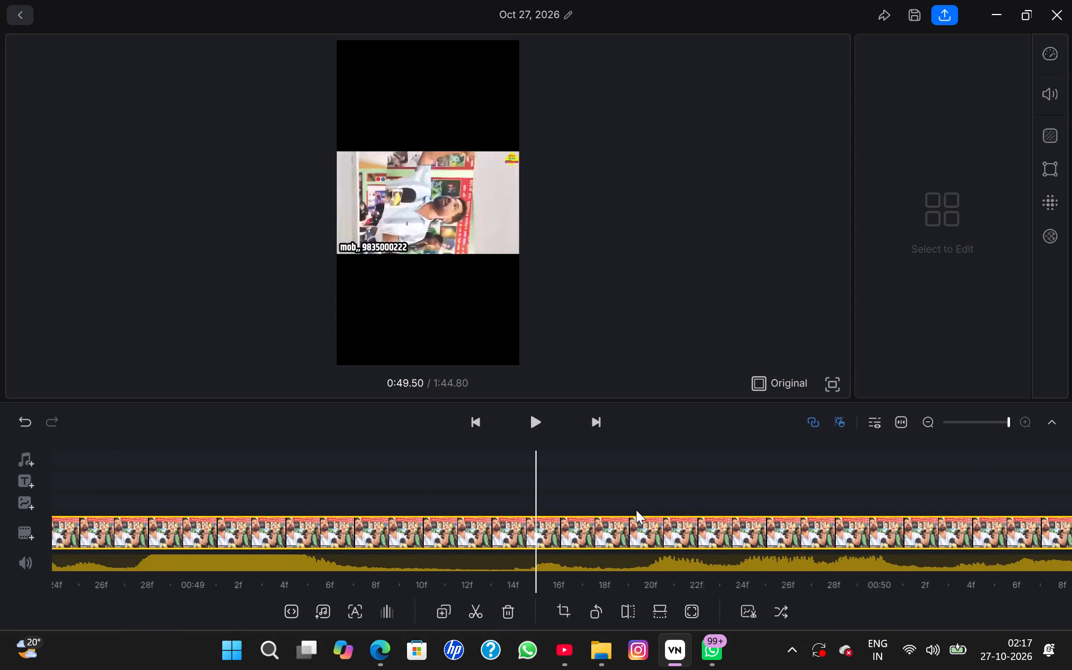
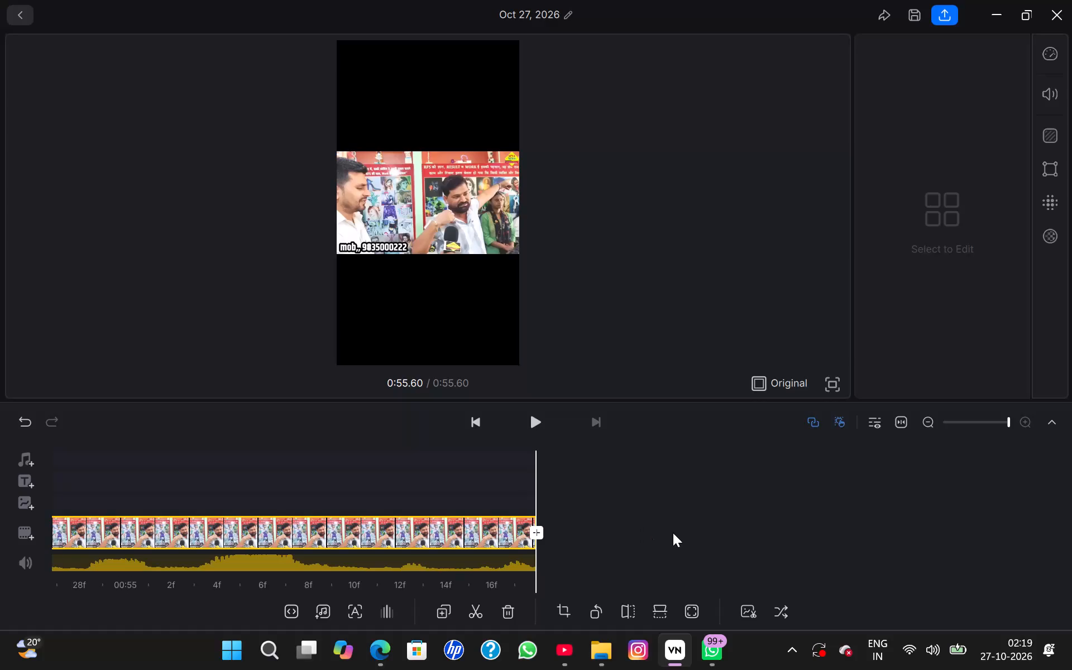
Add the rfss logo image from the Desktop folder as an overlay at the very start of the timeline.
scroll(673, 533, right, 9)
ctrl+scroll(673, 533, down, 7)
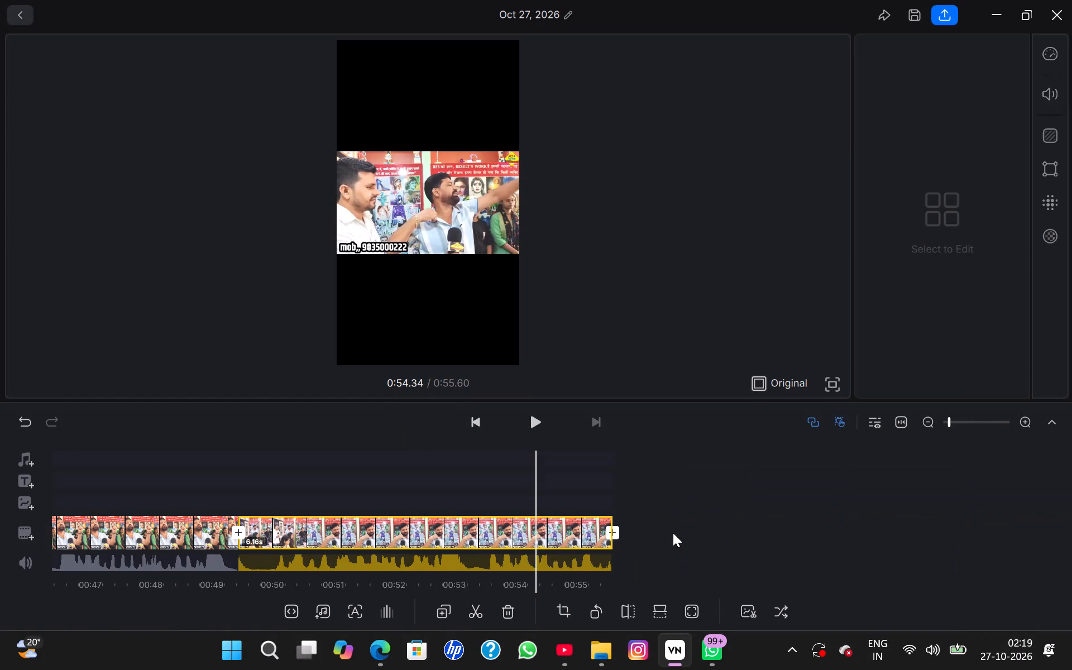
ctrl+scroll(673, 533, down, 1)
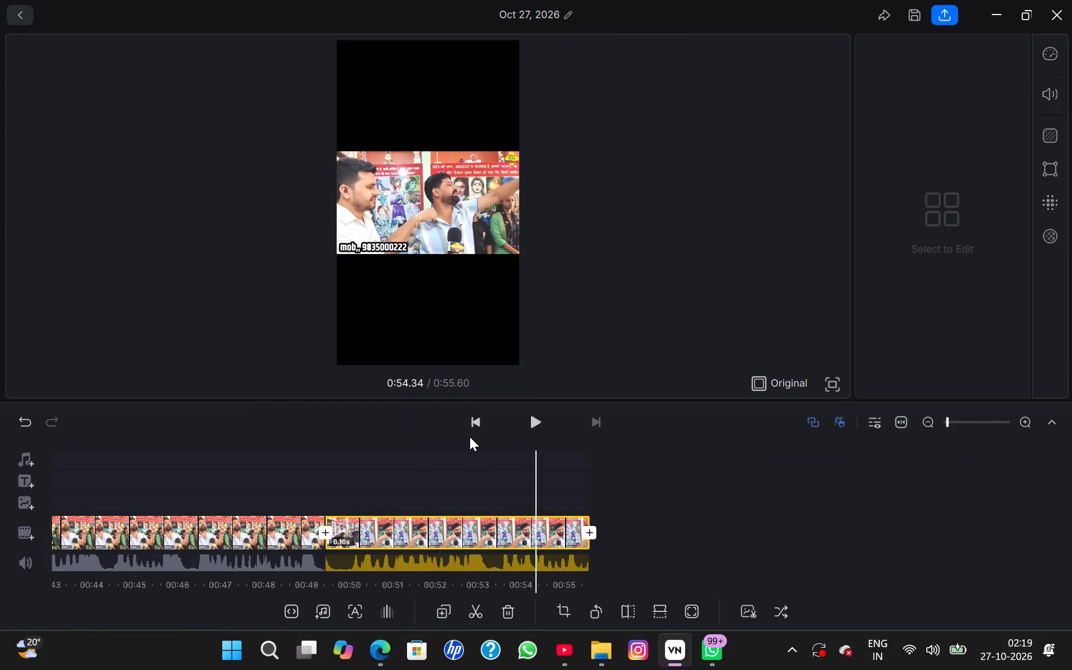
scroll(470, 437, right, 14)
scroll(470, 437, up, 1)
scroll(467, 467, right, 13)
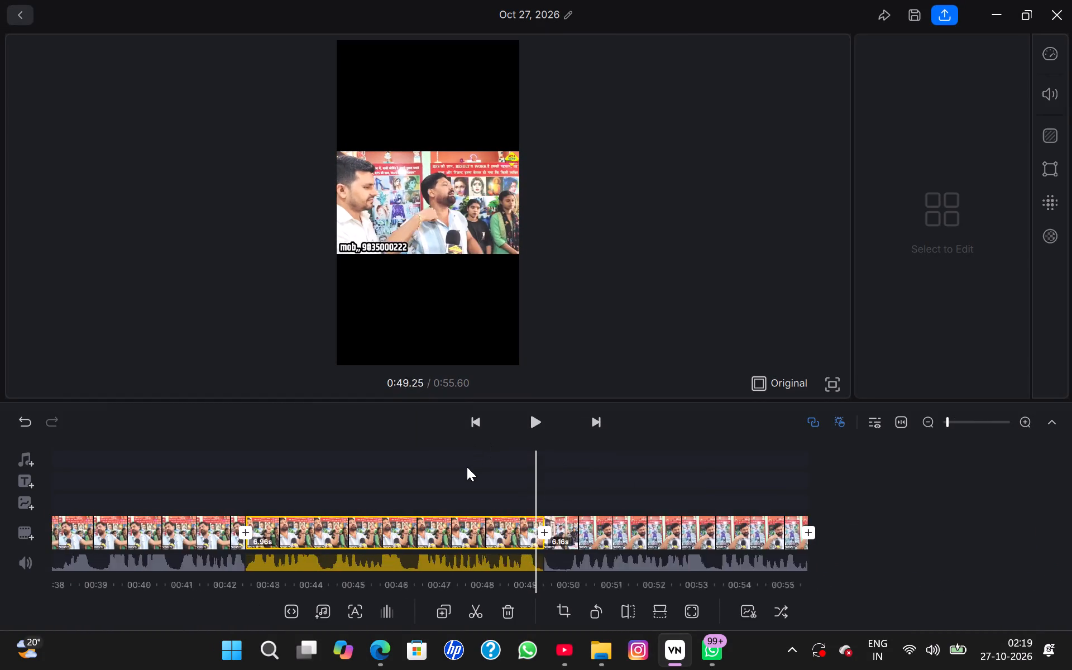
scroll(467, 467, right, 14)
scroll(467, 467, right, 20)
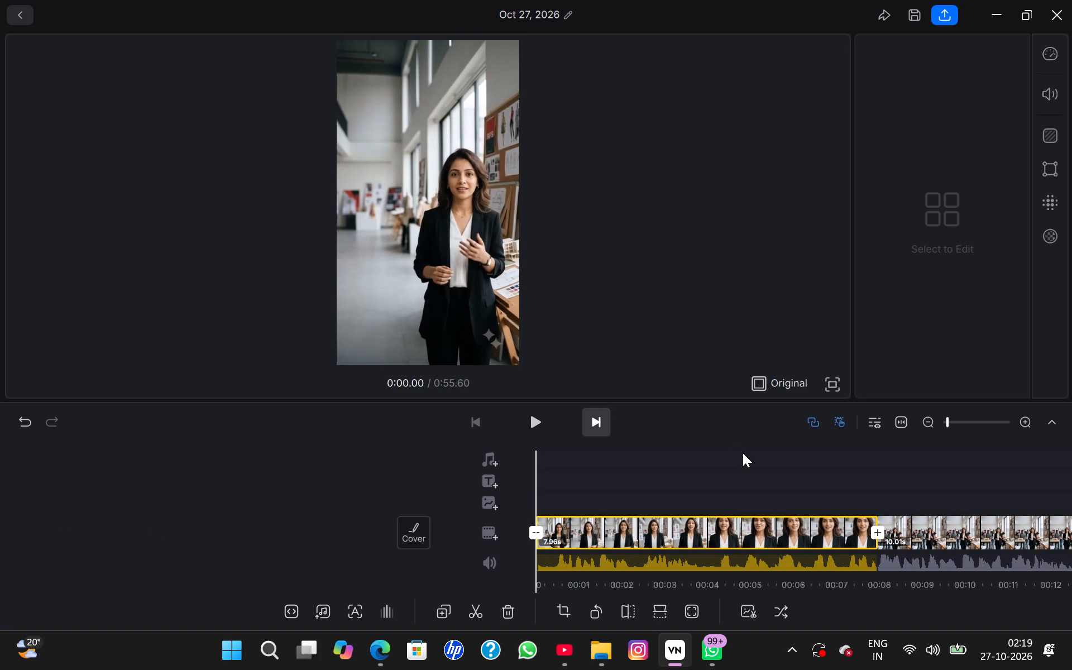
ctrl+scroll(743, 457, down, 16)
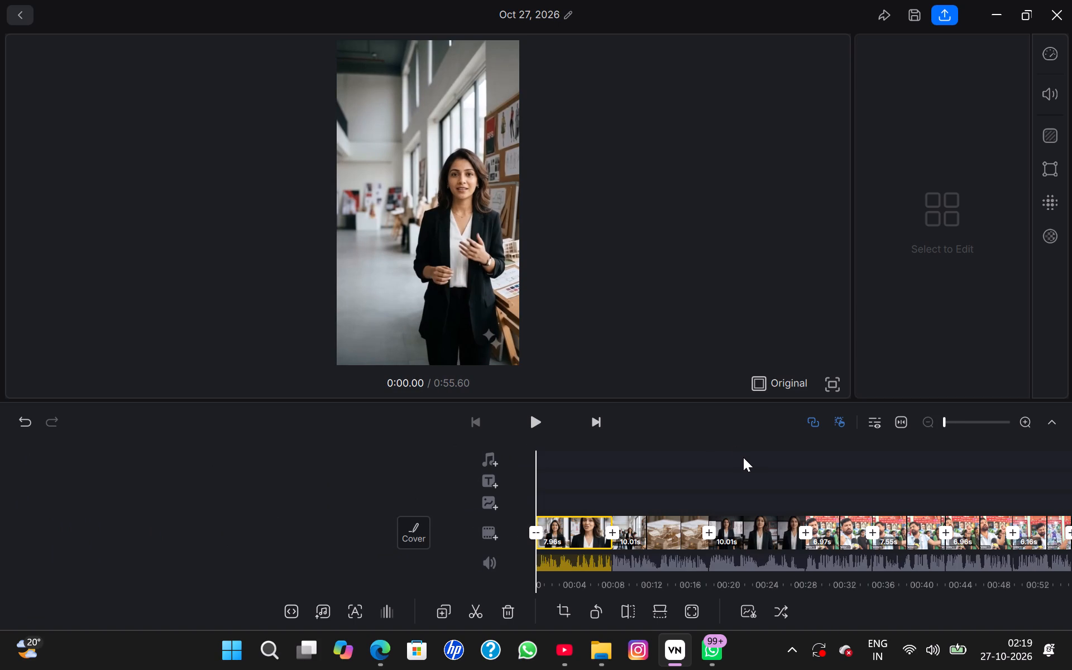
click(482, 500)
text(rfs)
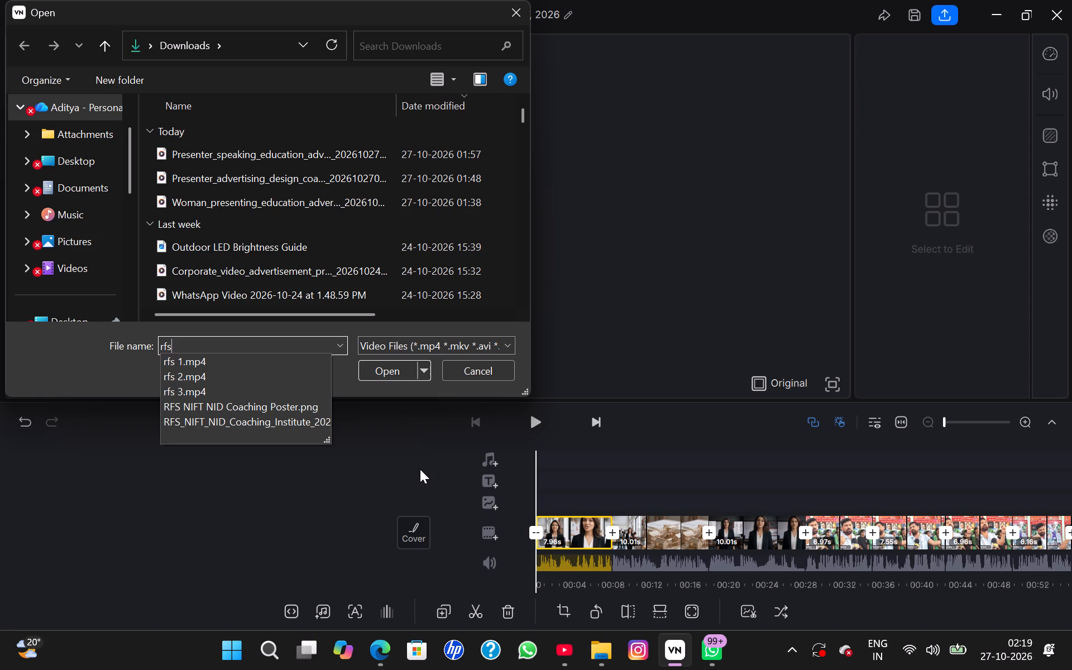
key(space)
text(lo)
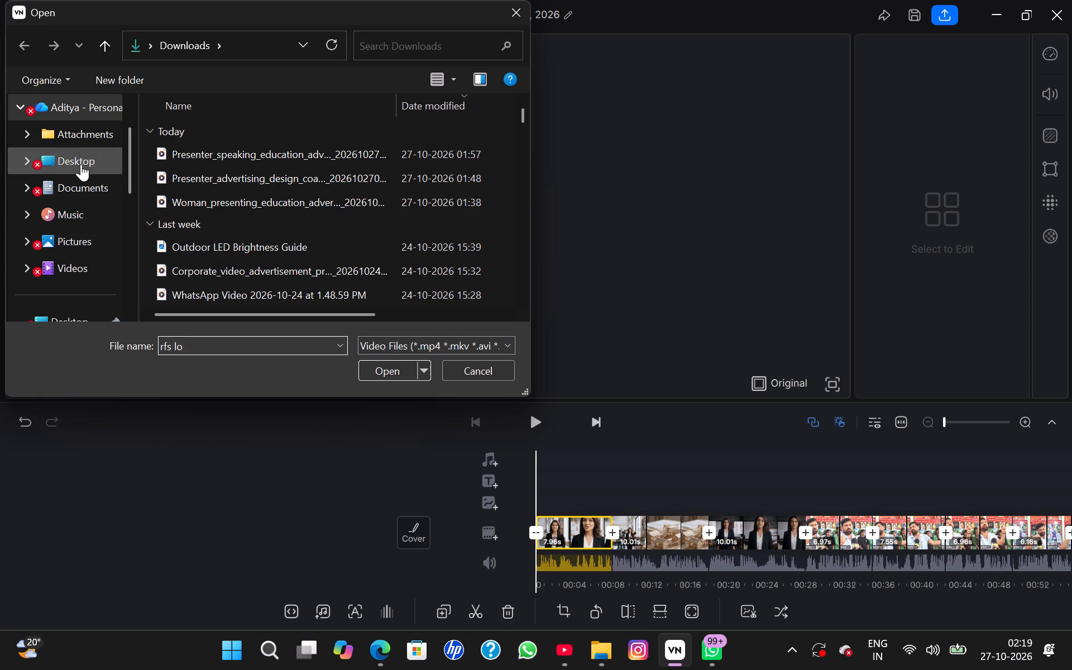
double_click(81, 164)
scroll(289, 226, down, 1)
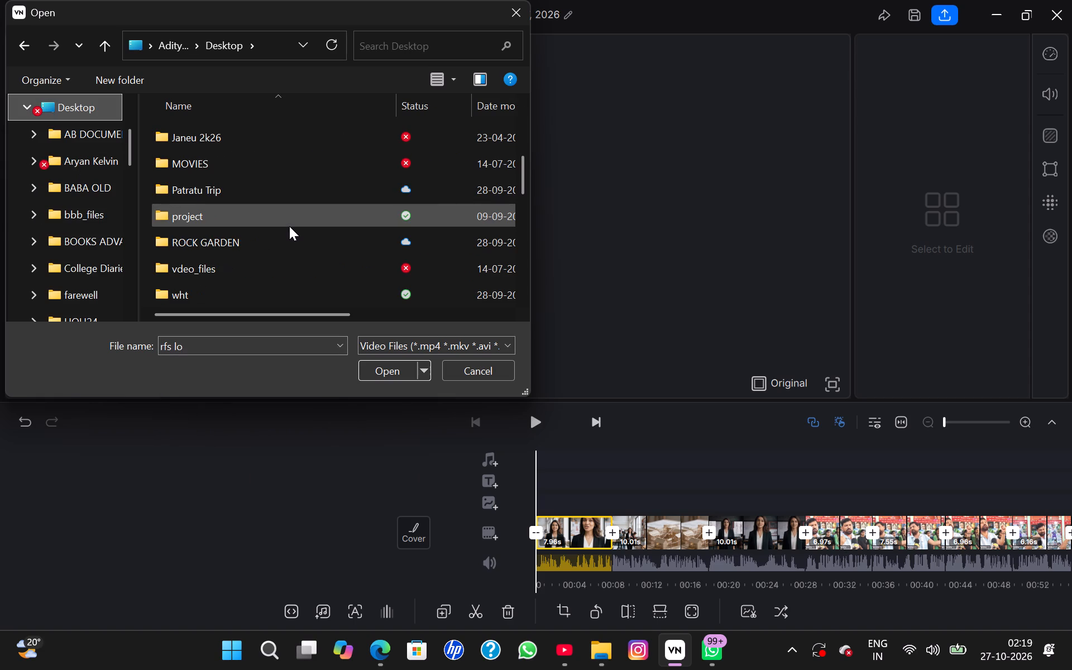
scroll(289, 226, down, 3)
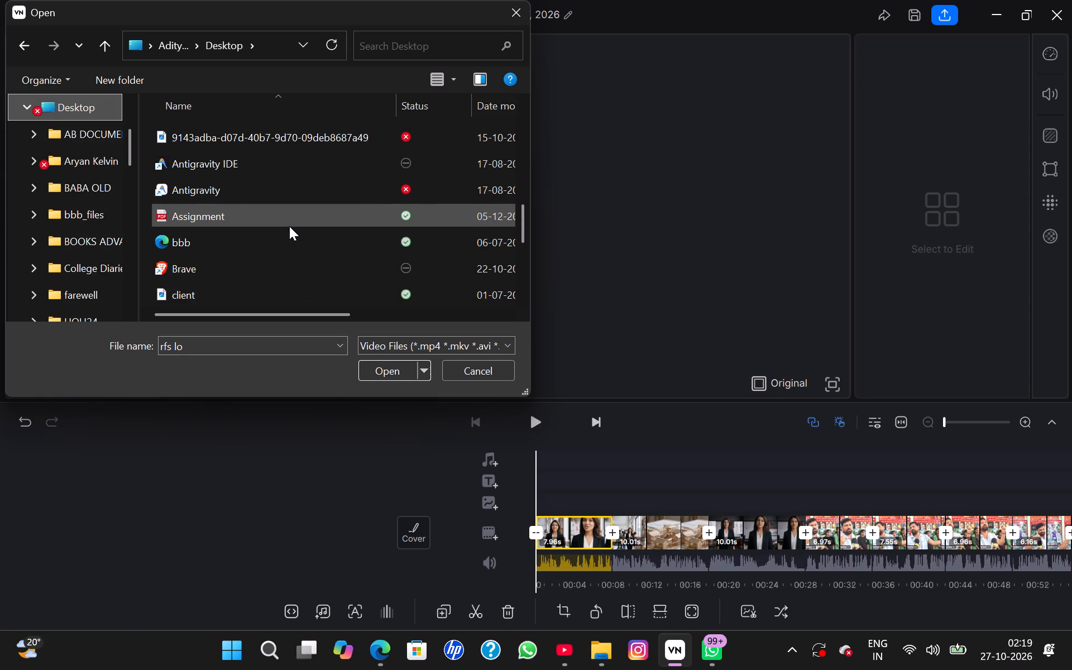
scroll(289, 226, down, 2)
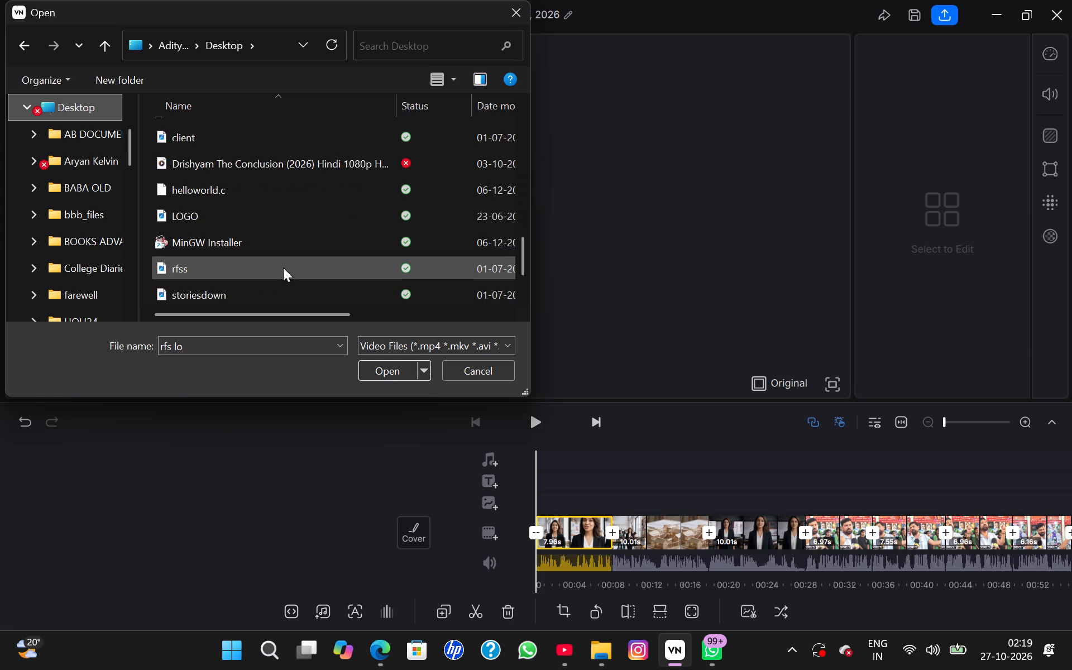
double_click(283, 268)
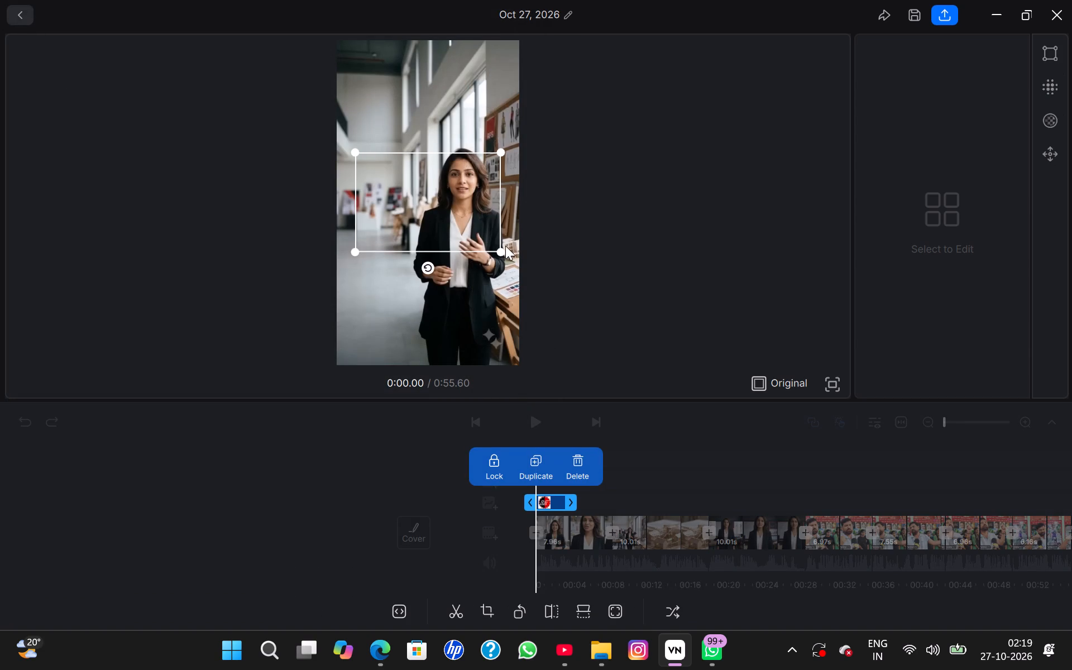
Shrink the logo overlay to a small badge and place it over the sparkle watermark in the frame's lower right corner.
drag(499, 248, 385, 188)
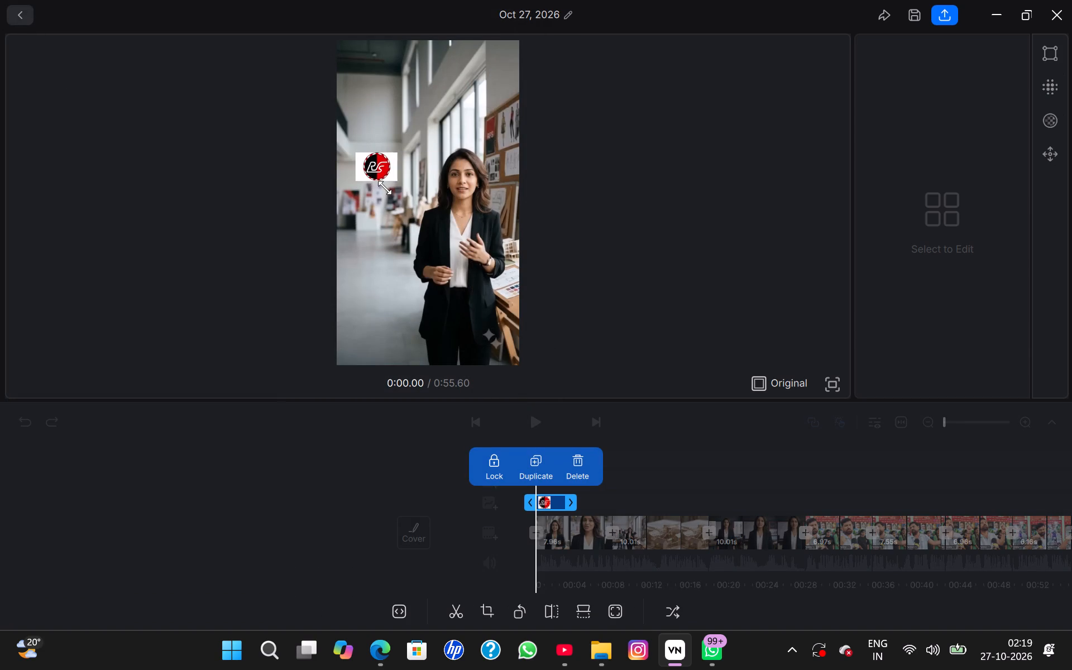
drag(385, 188, 381, 184)
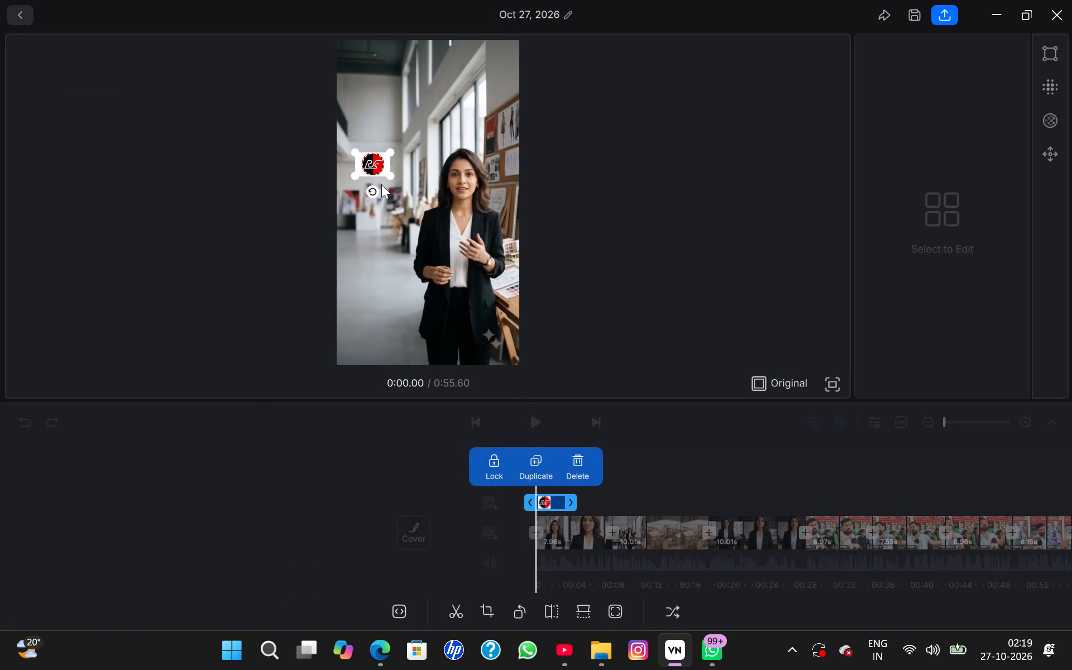
drag(374, 163, 454, 277)
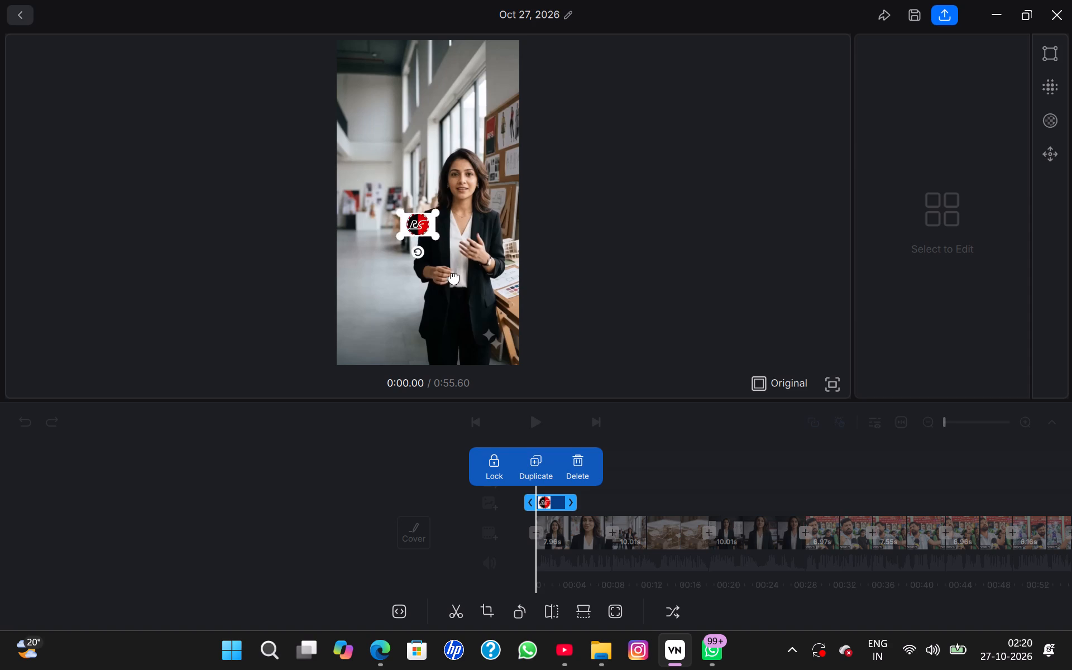
drag(454, 277, 490, 339)
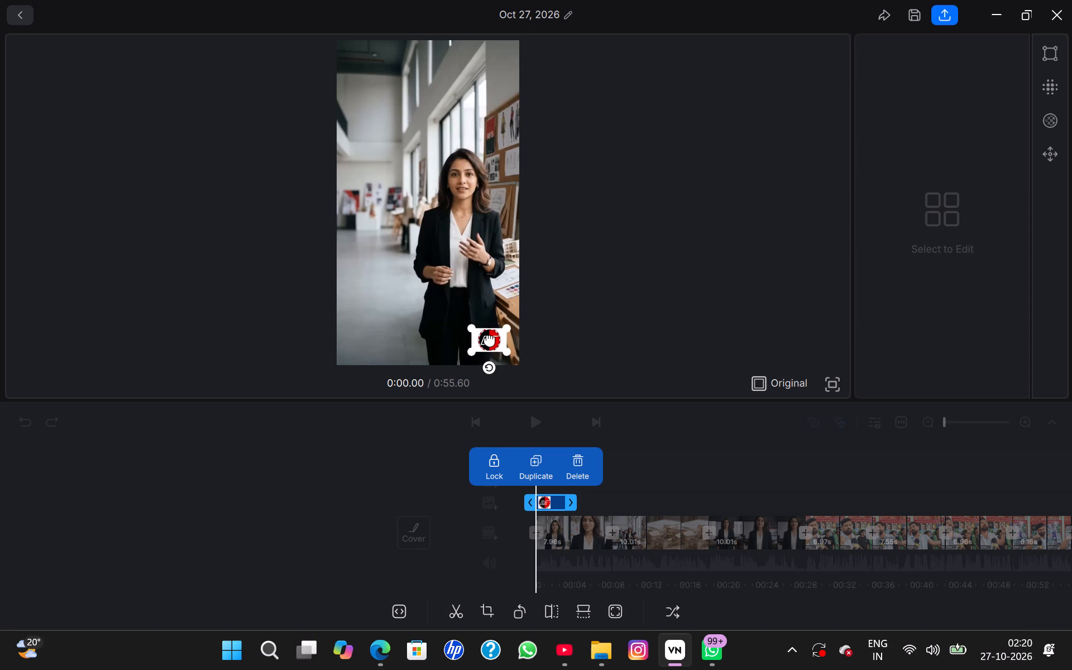
click(623, 329)
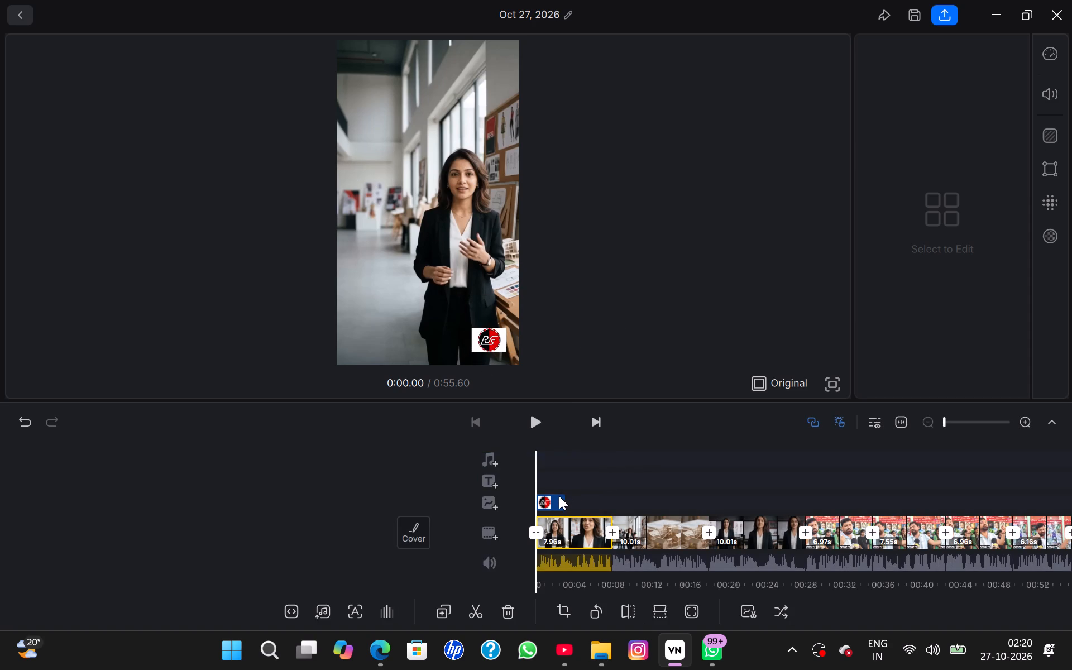
Extend the logo overlay's duration to the end of the video at 0:55.60.
click(559, 496)
drag(544, 502, 1071, 515)
scroll(1071, 515, down, 5)
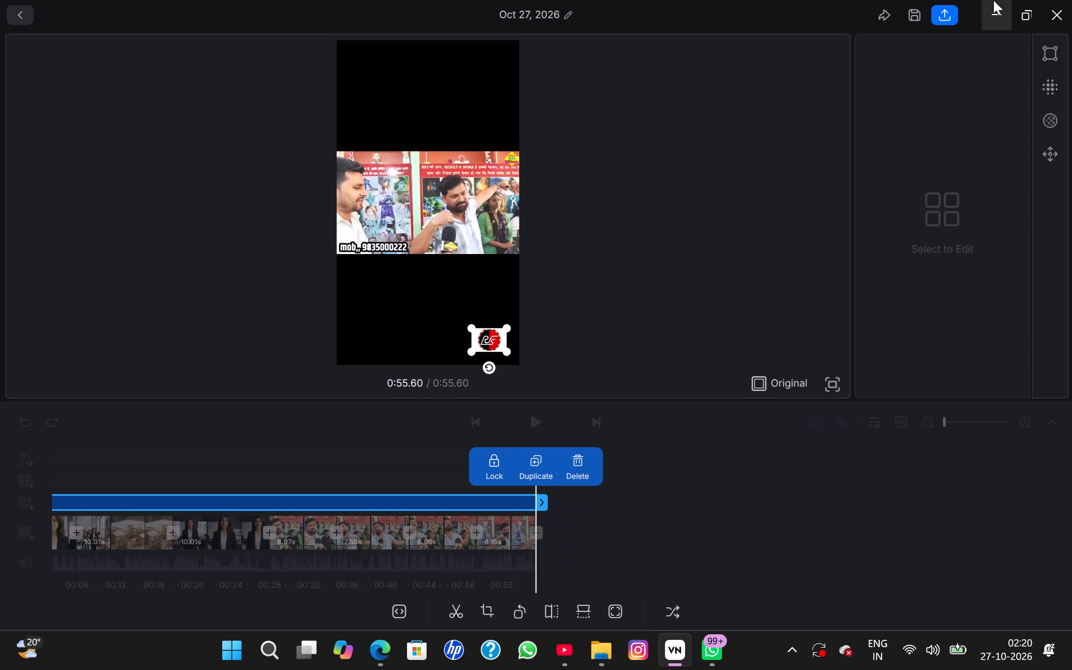
Export the video using manual quality with an average bitrate of 25400 Kbps.
click(952, 16)
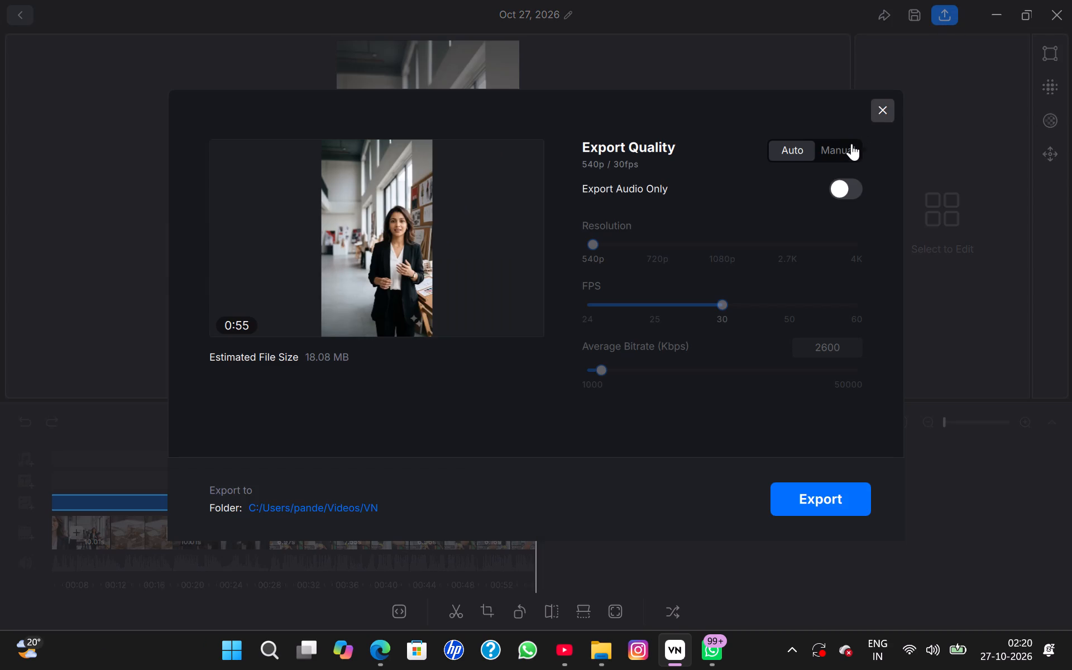
click(844, 149)
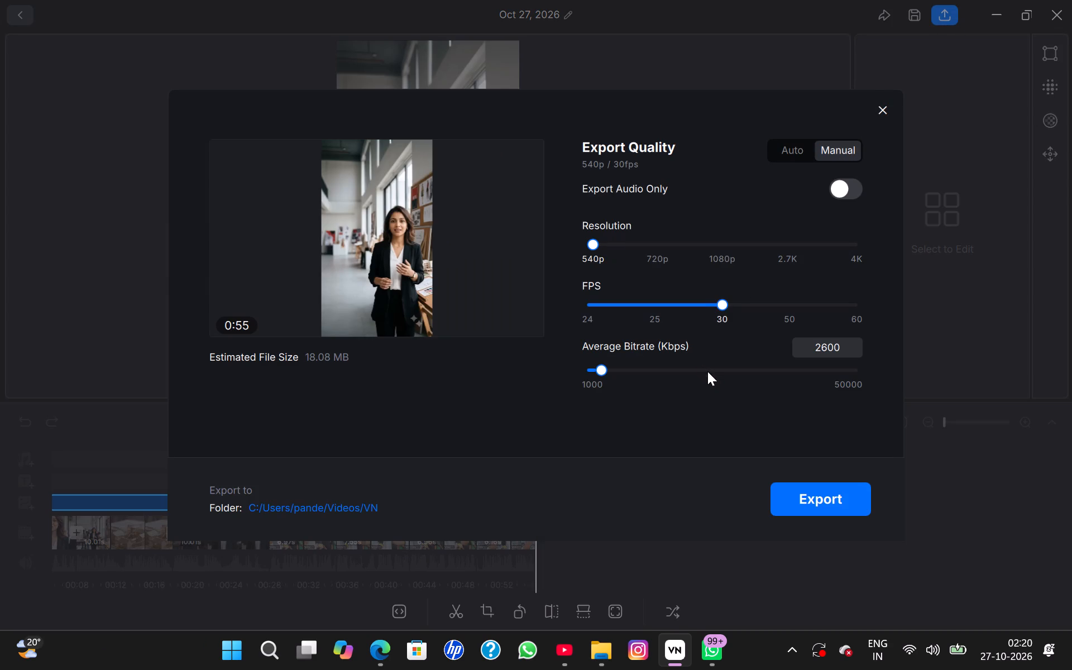
click(719, 371)
click(726, 371)
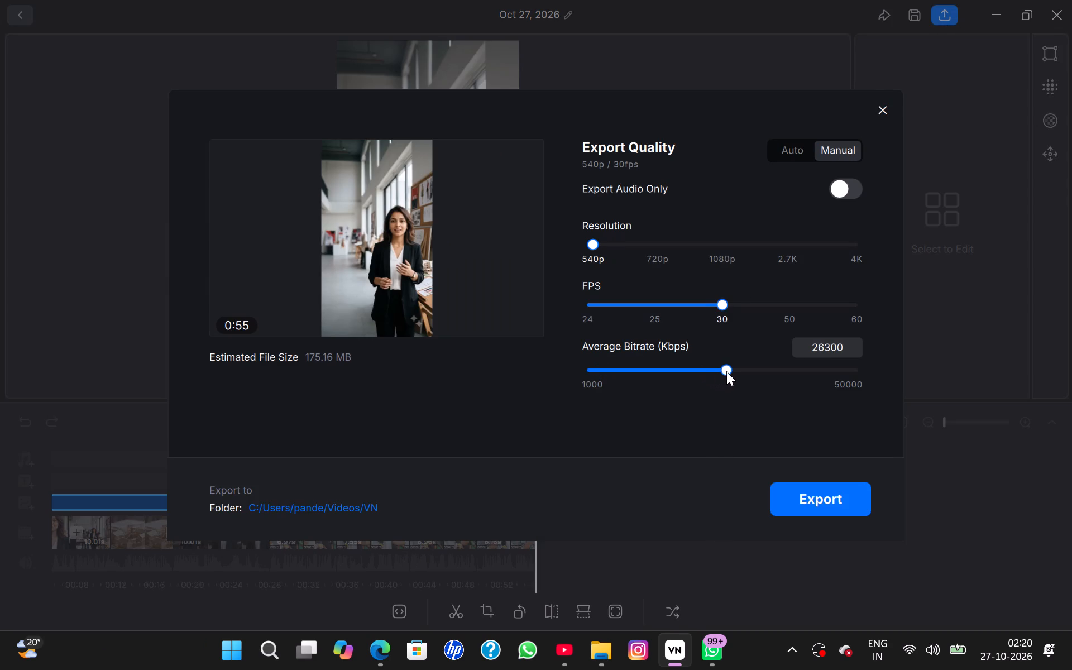
click(717, 369)
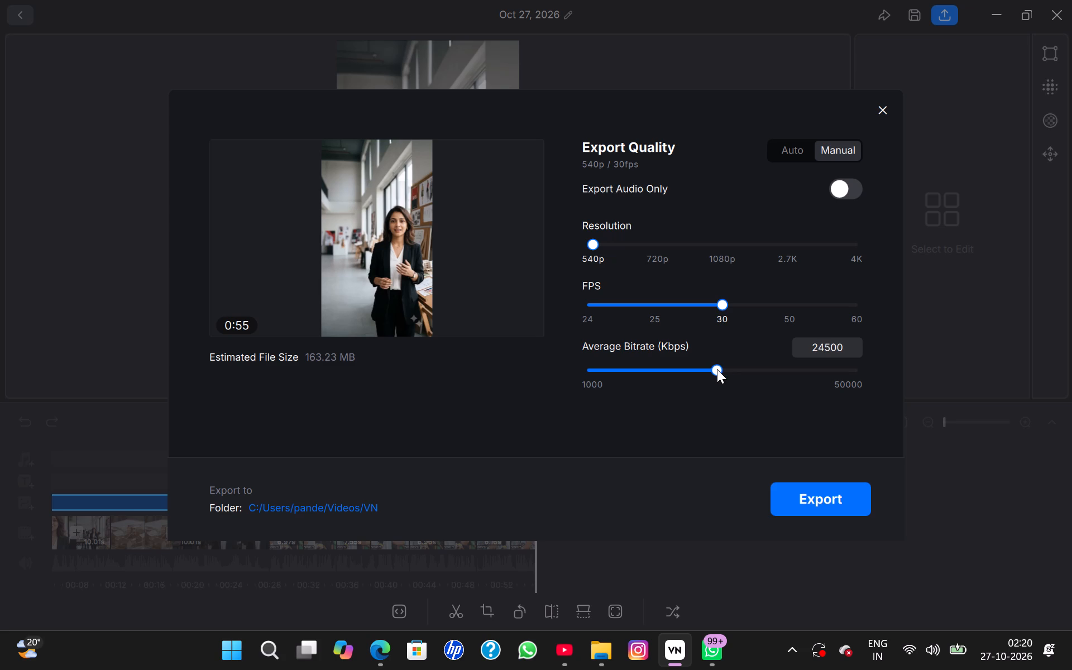
click(723, 371)
key(Left)
key(Left)
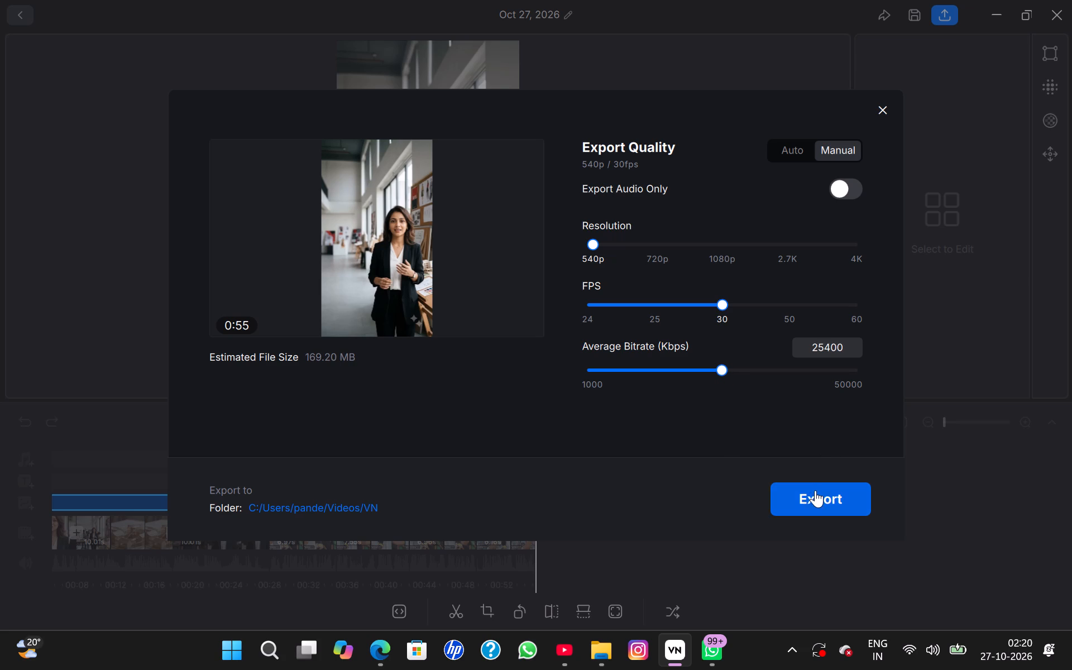
click(813, 492)
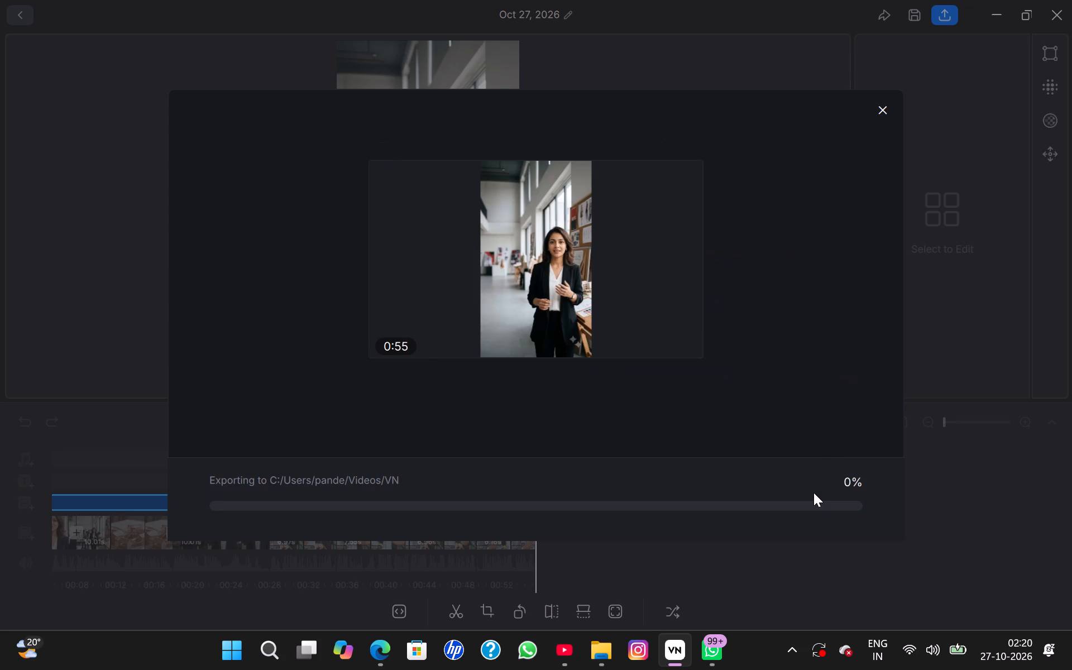
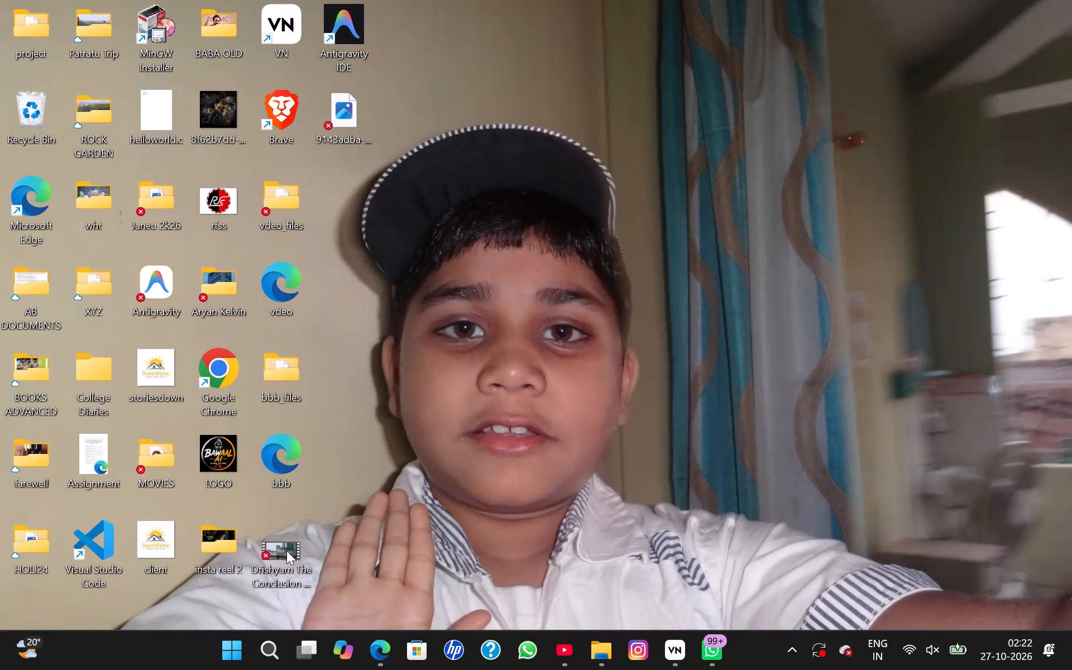
Switch to the Kuro app by launching it from the top apps in Windows search.
click(265, 654)
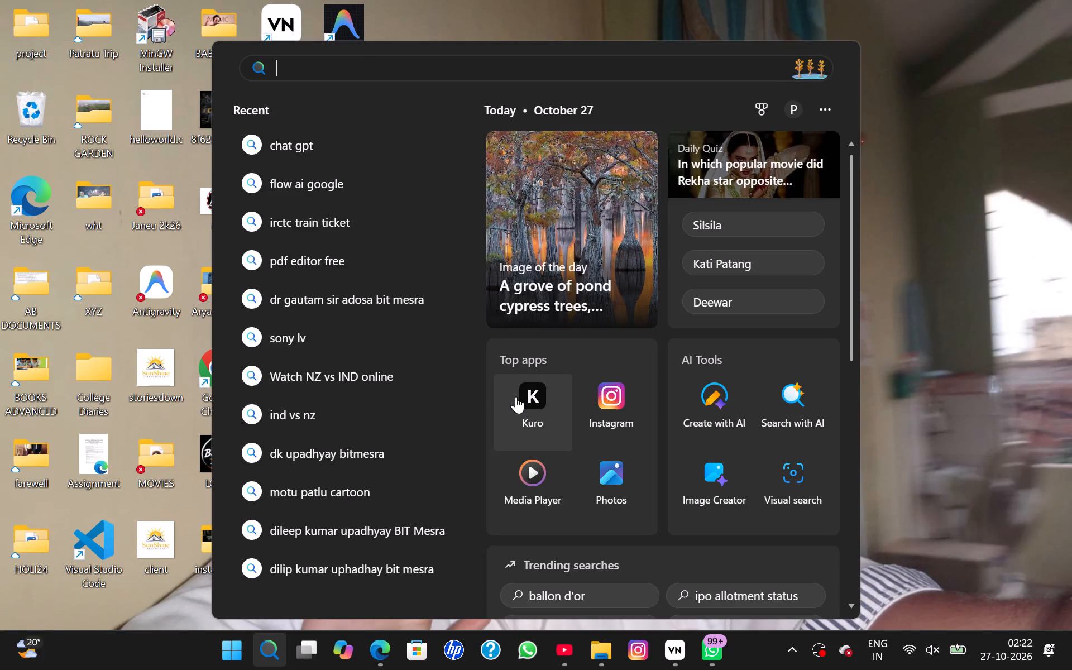
double_click(521, 399)
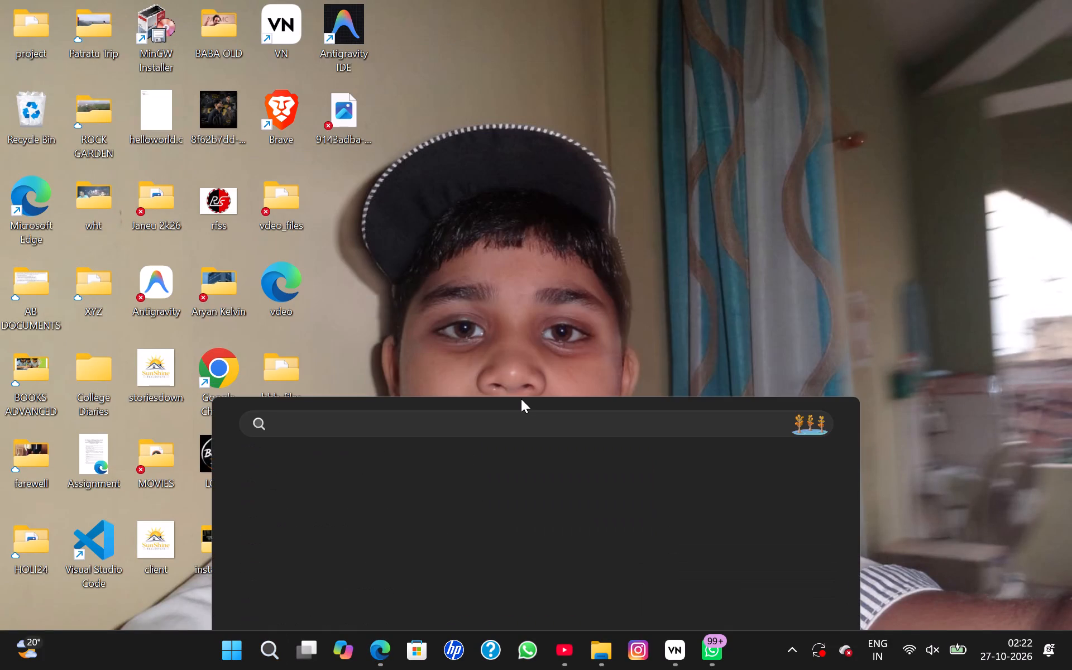